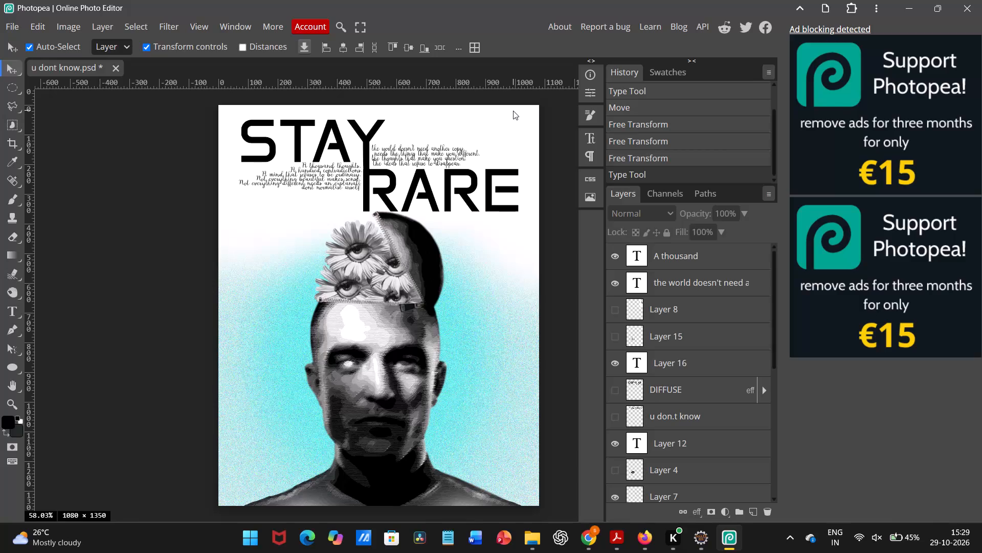
Apply the Filter Gallery's Cutout effect to the top eye-flower with 4 levels, edge simplicity 3 and edge fidelity 1.
left_click(369, 243)
left_click(162, 18)
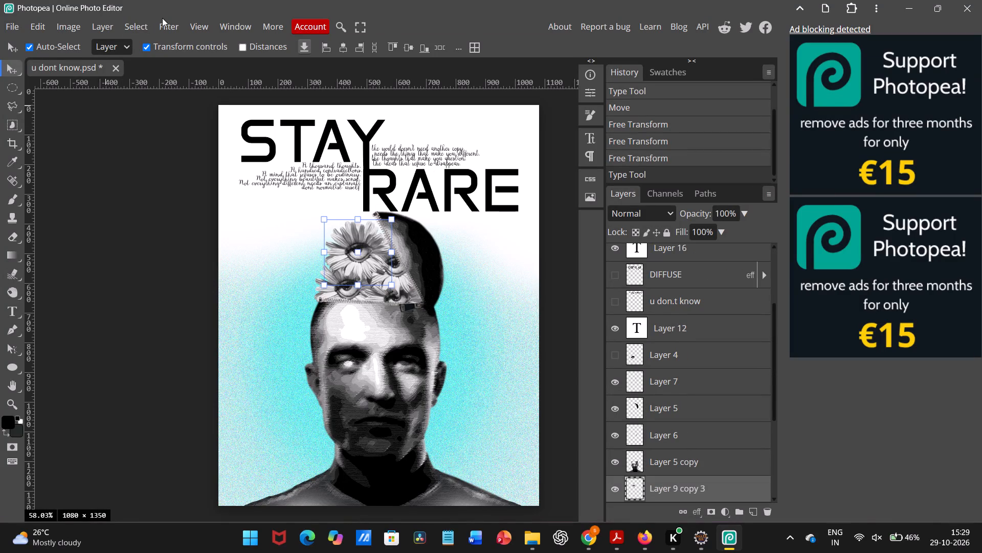
left_click(163, 25)
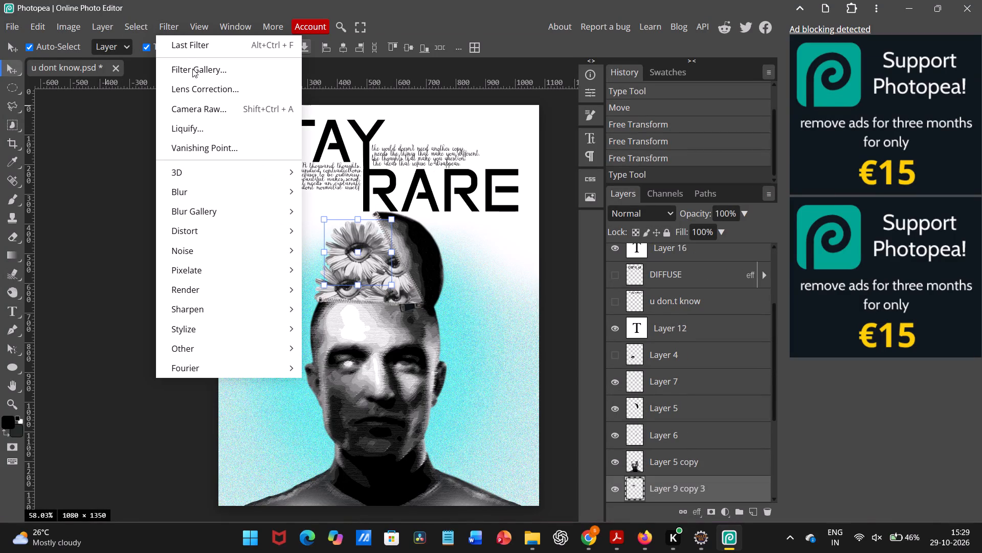
left_click(195, 72)
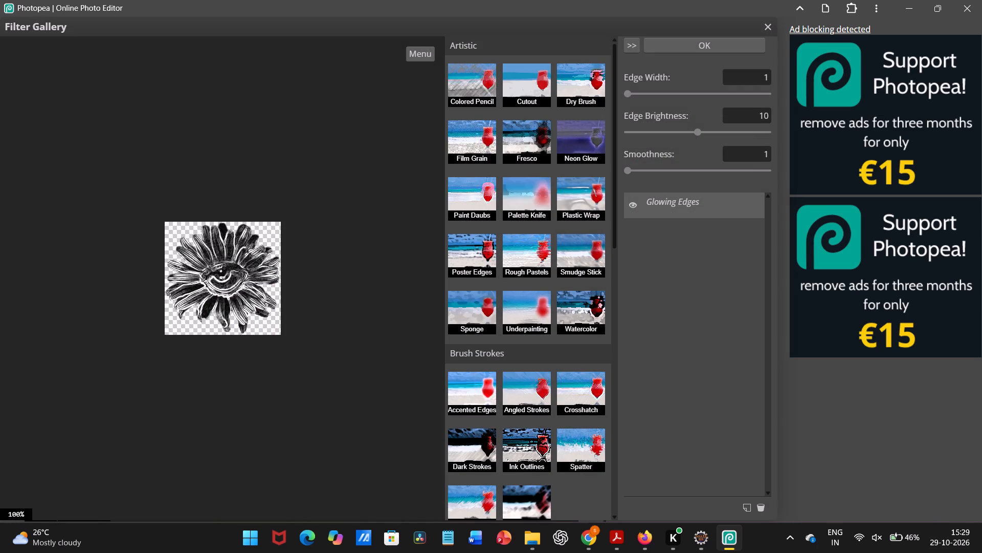
left_click(468, 135)
left_click(504, 135)
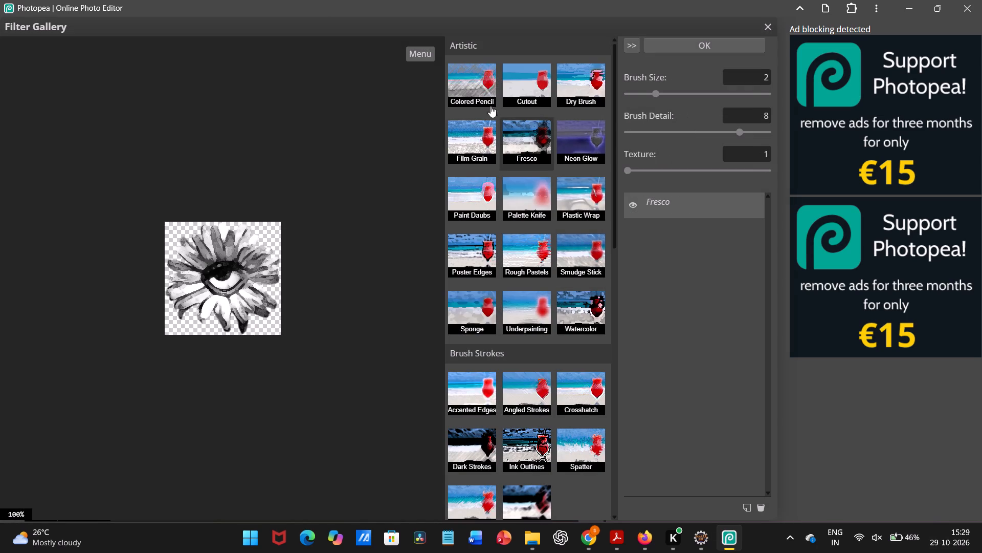
left_click(486, 97)
left_click(531, 89)
left_click(577, 82)
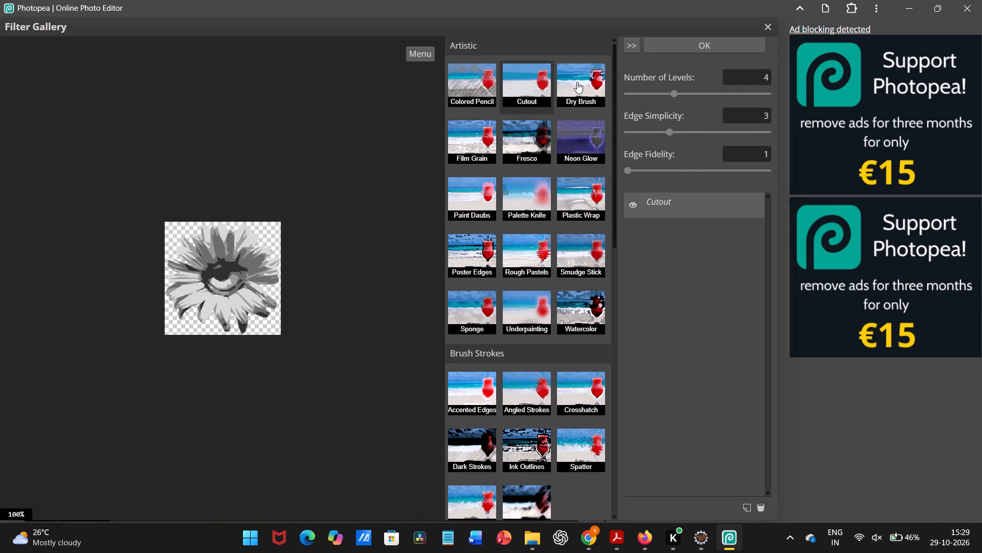
left_click(538, 79)
left_click(662, 44)
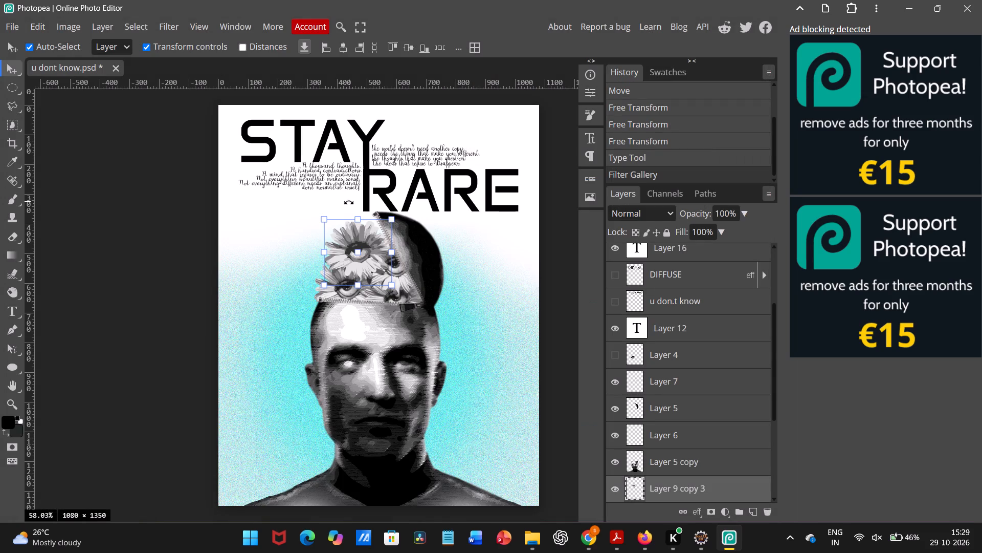
left_click(203, 232)
Reapply the last filter to the other three eye-flowers in the open head: Layer 9, Layer 9 copy 2 and Layer 9 copy.
left_click(340, 280)
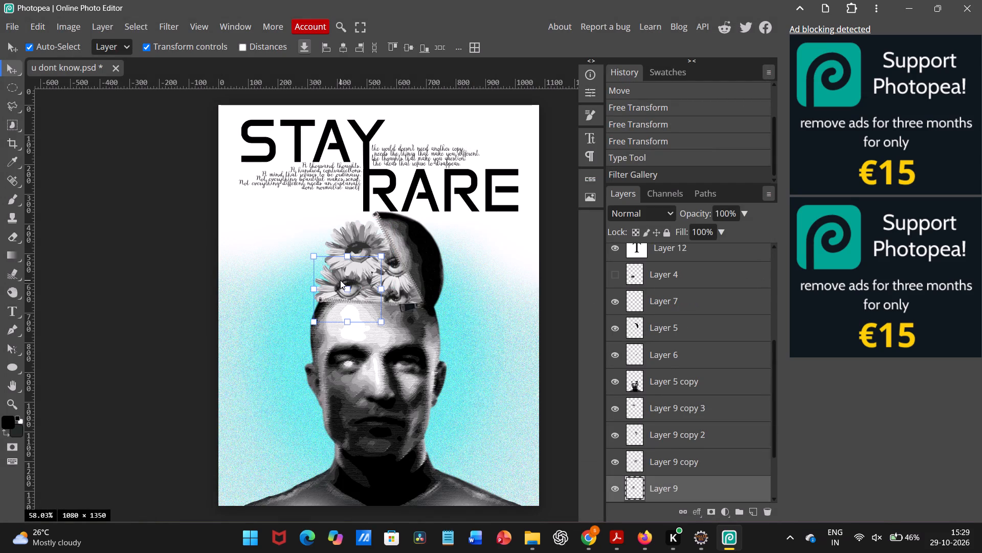
left_click(174, 28)
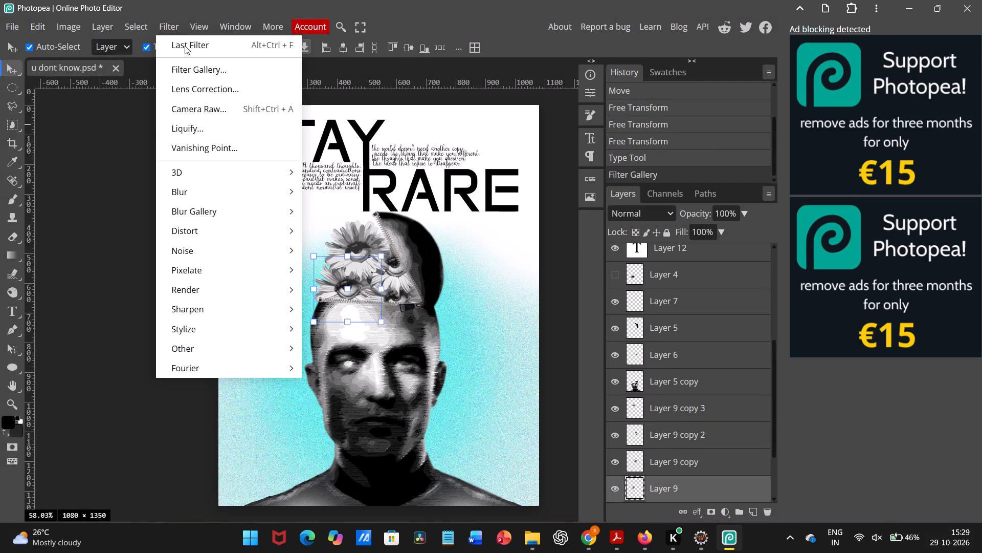
left_click(184, 45)
left_click(113, 168)
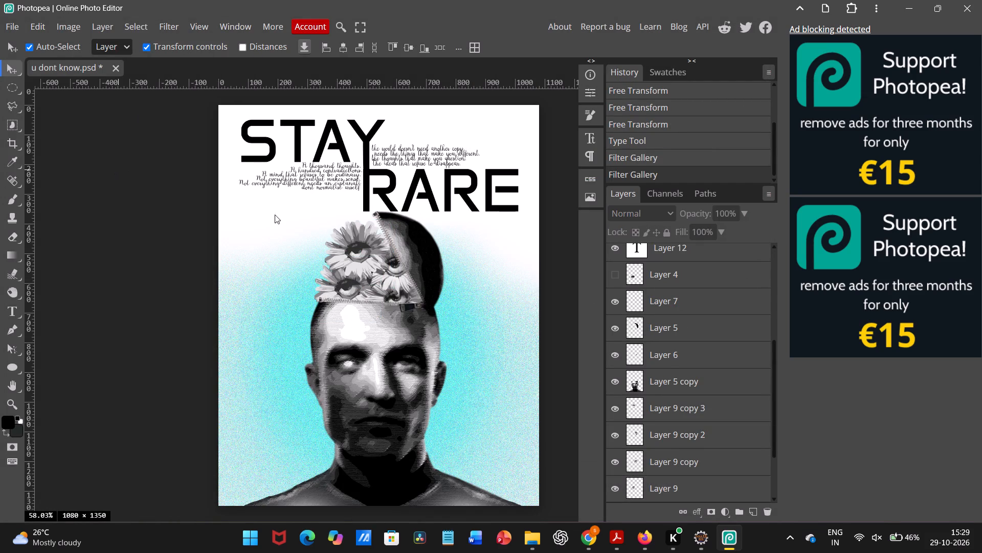
left_click(402, 278)
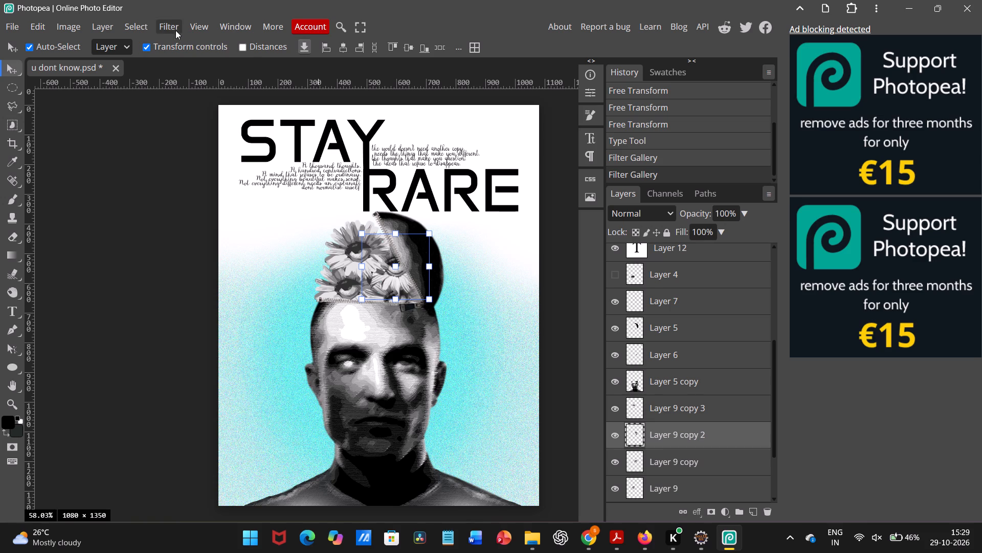
left_click(170, 27)
left_click(179, 44)
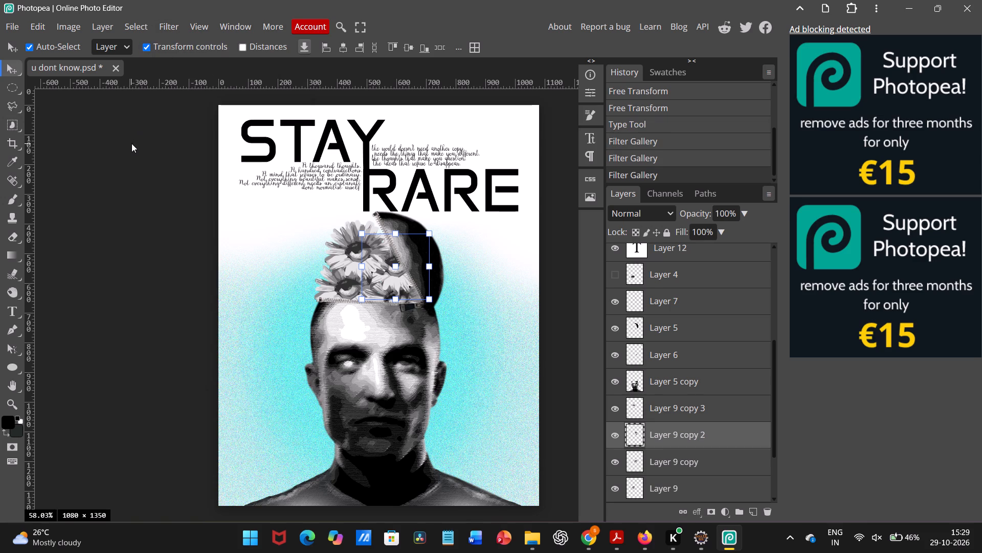
left_click(133, 146)
left_click(384, 297)
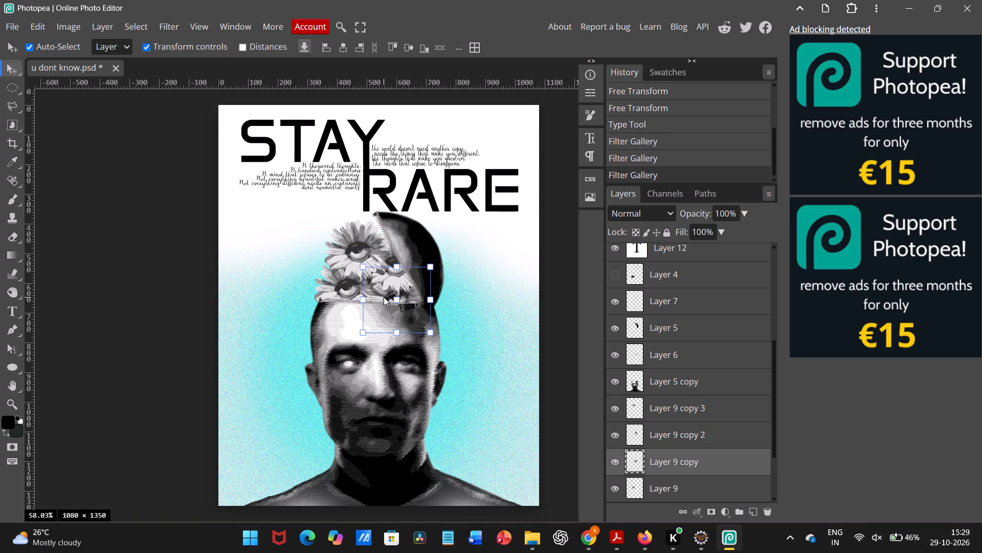
left_click(171, 26)
left_click(176, 42)
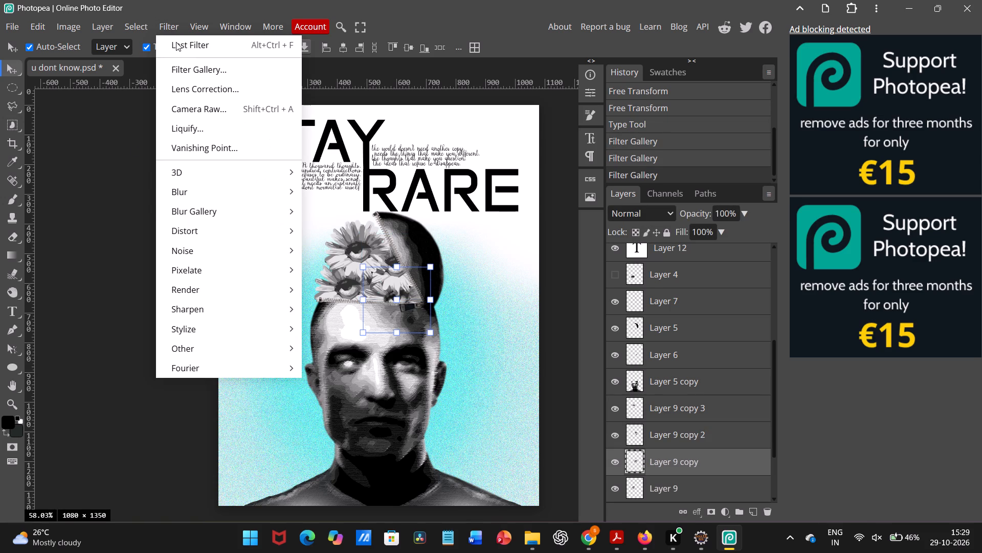
left_click(138, 156)
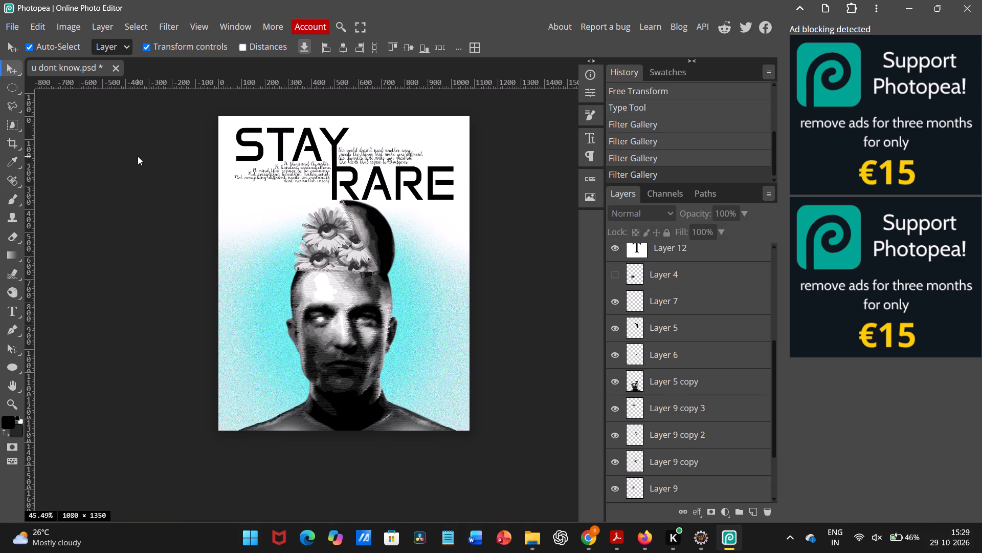
Scale the "the world doesn't need another copy" text block to about 110% width and 90% height.
scroll(167, 206, "up", 1)
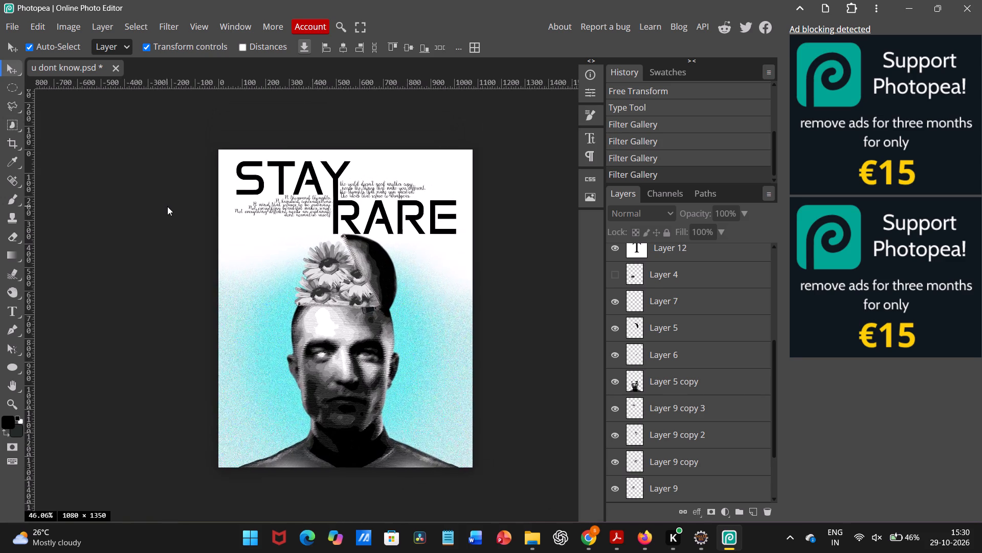
scroll(167, 206, "down", 1)
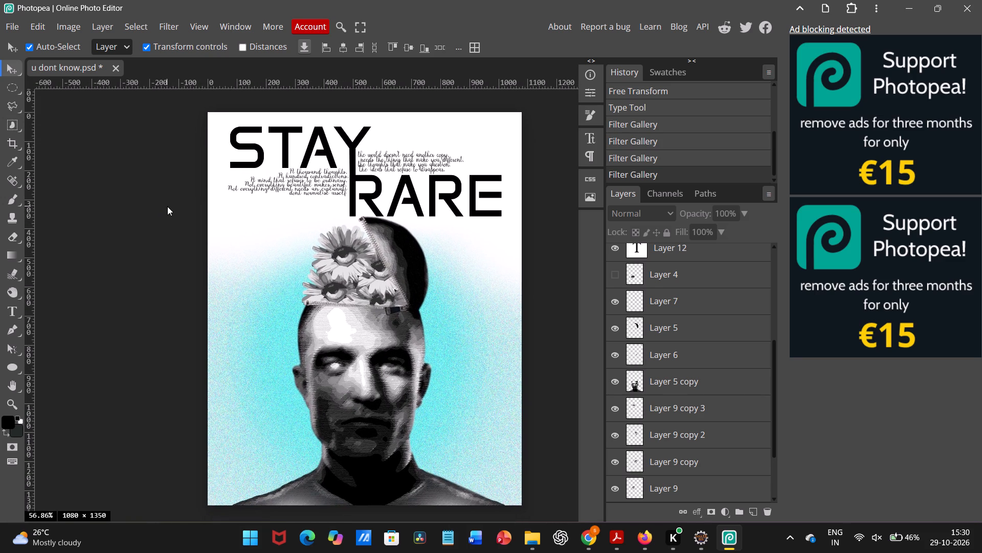
scroll(167, 206, "left", 1)
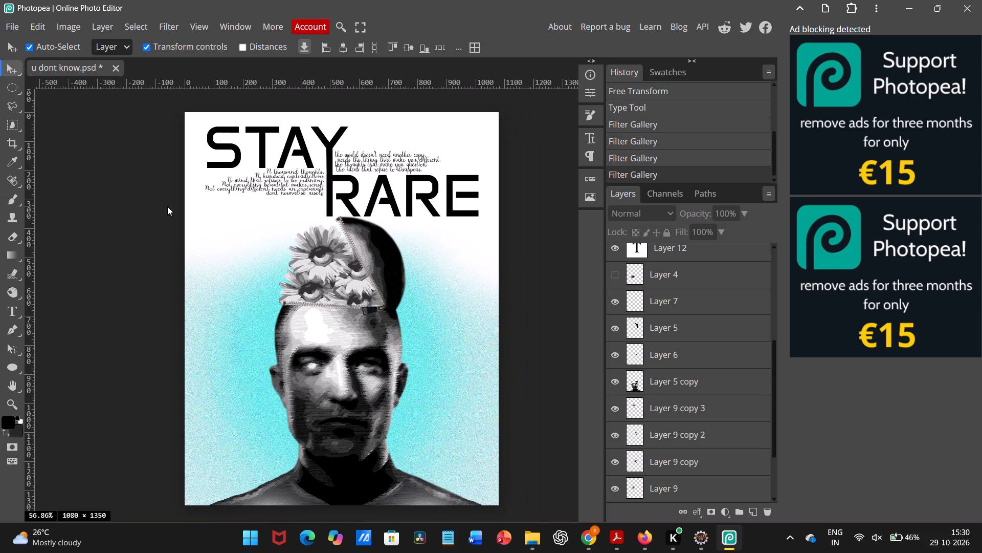
scroll(167, 206, "left", 1)
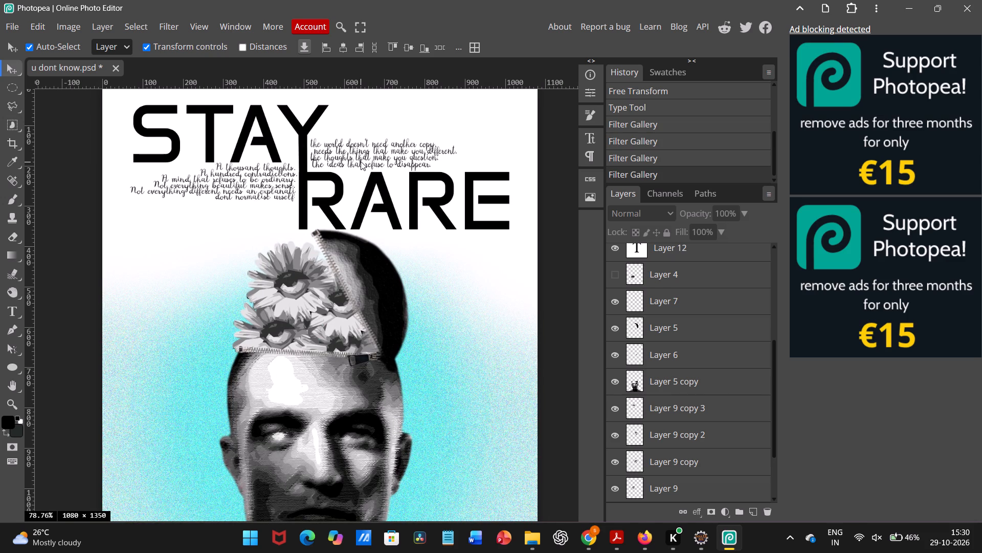
left_click(361, 161)
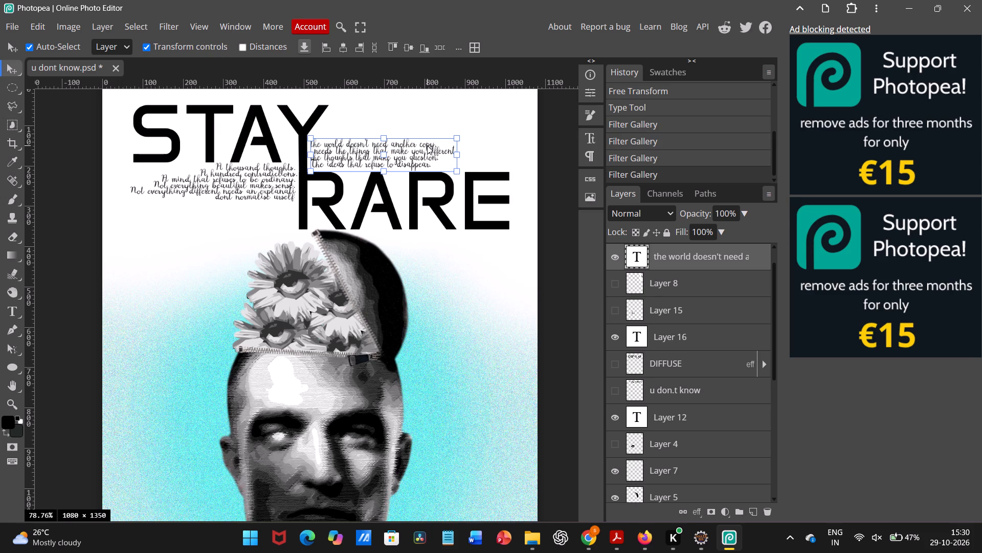
left_click_drag(458, 152, 482, 154, "shift")
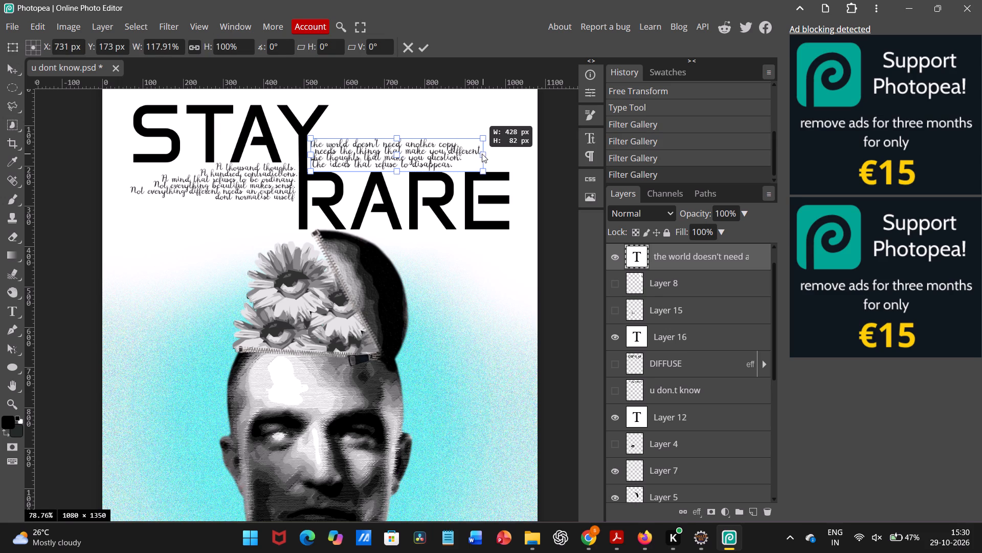
left_click_drag(482, 154, 472, 155, "shift")
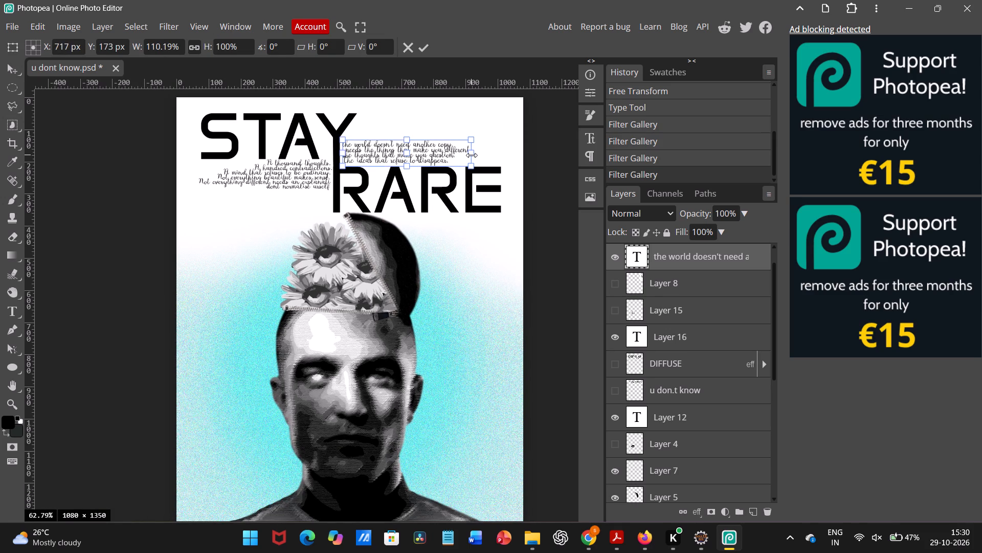
left_click(407, 141, "shift")
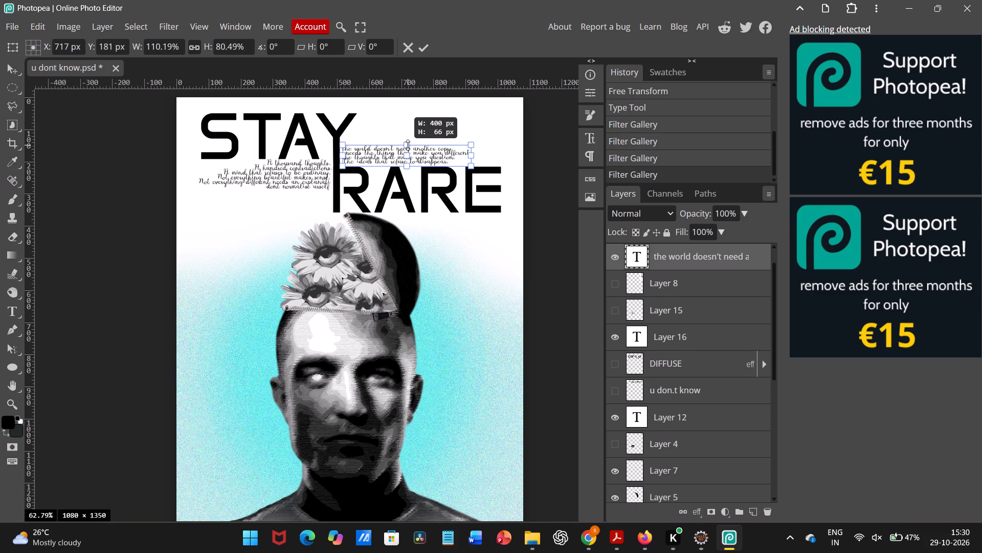
left_click(426, 42)
left_click(265, 256)
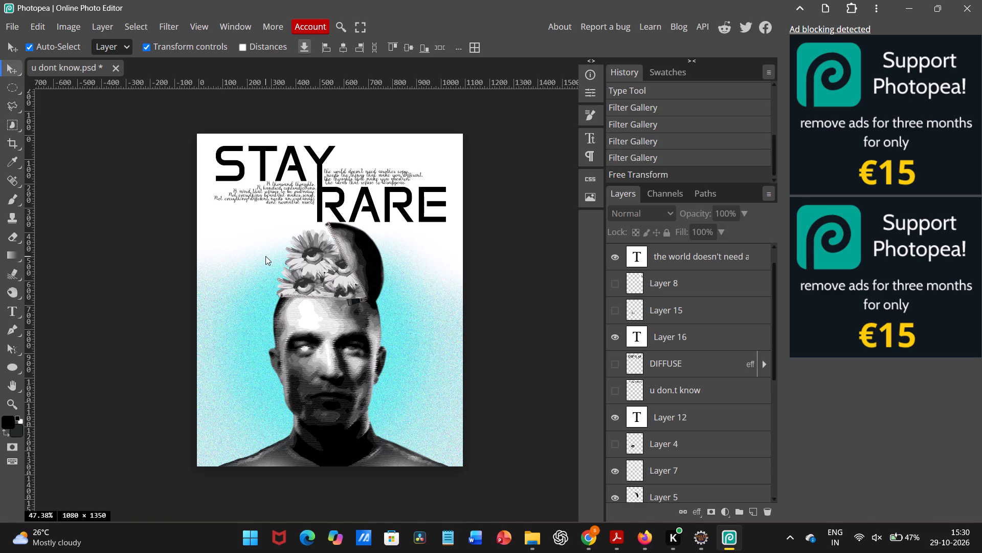
Fine-tune the position of the "the world doesn't need another copy" text block in the gap beside the Y and above RARE.
scroll(265, 256, "up", 1)
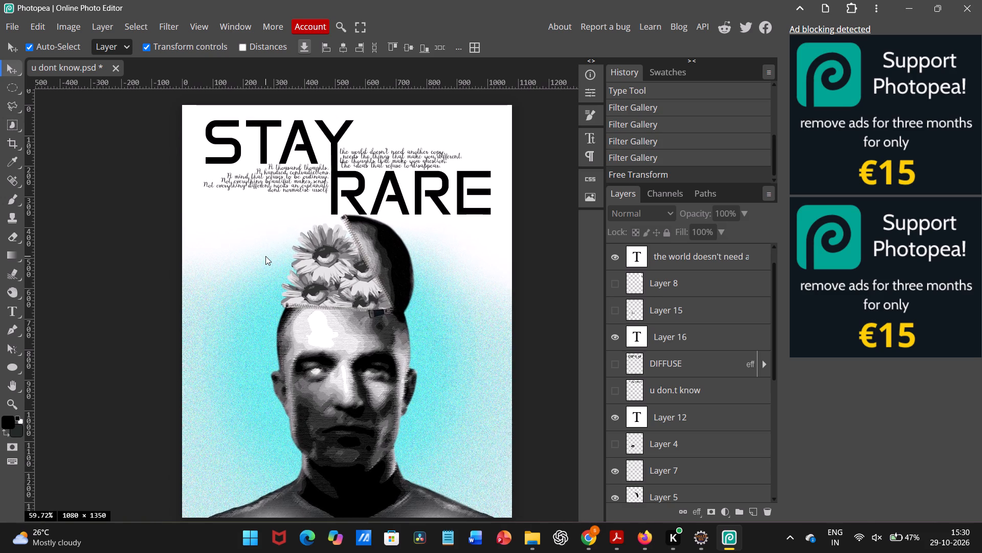
scroll(265, 256, "up", 1)
left_click_drag(371, 184, 375, 185)
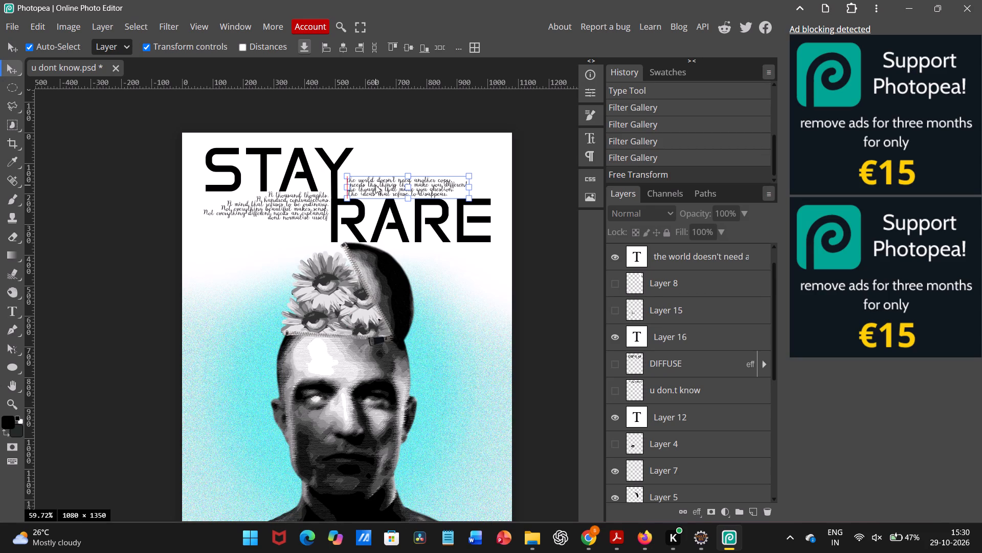
left_click_drag(375, 185, 368, 179)
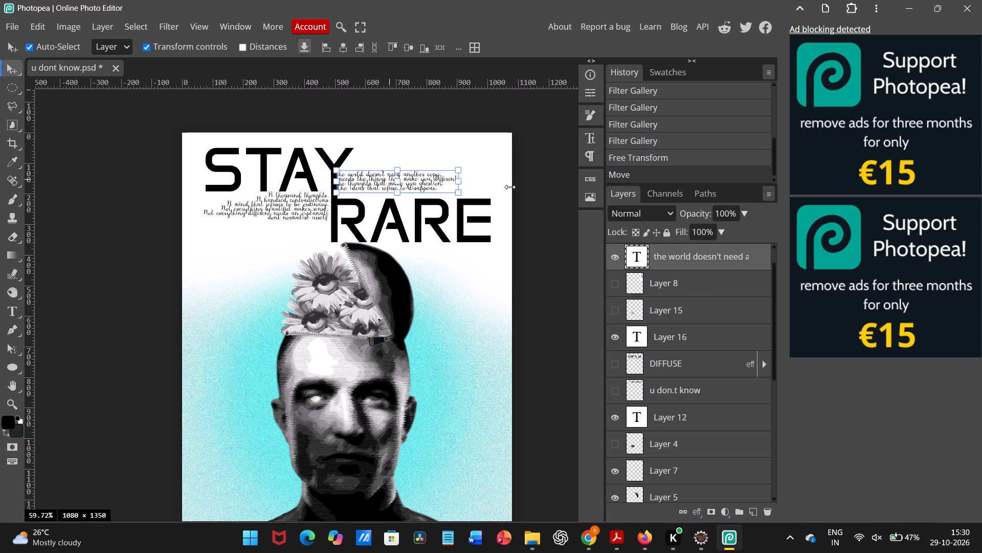
left_click(530, 196)
scroll(530, 196, "left", 1)
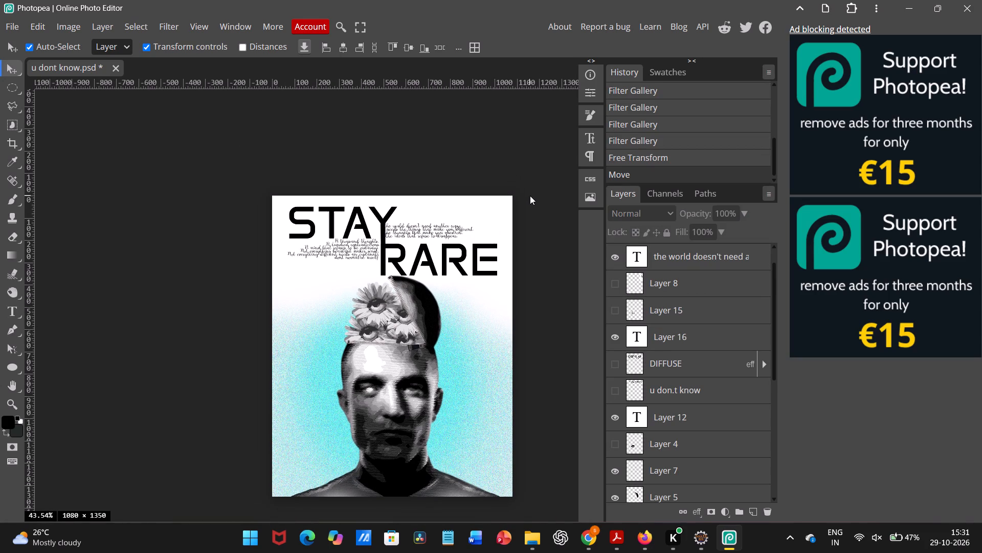
scroll(442, 245, "left", 1)
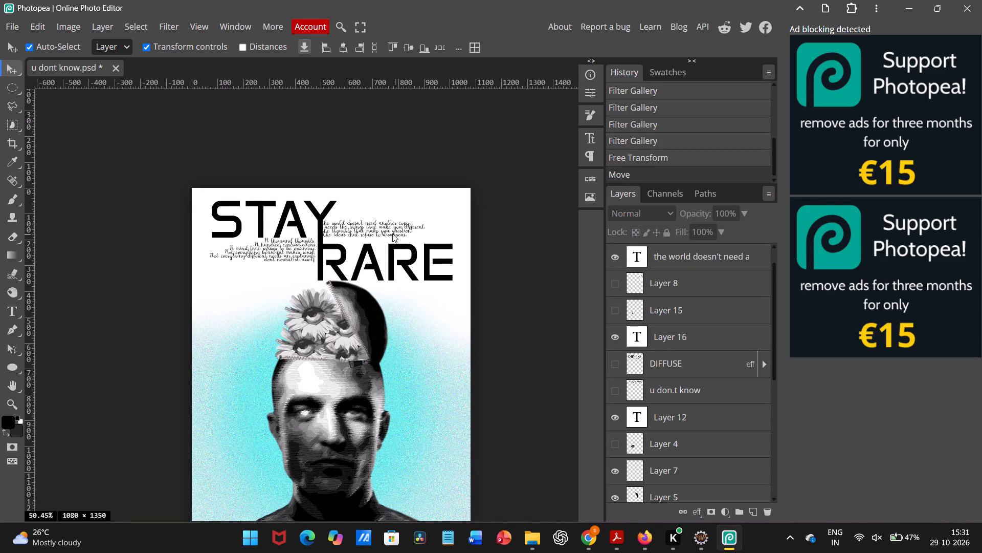
left_click(384, 230)
left_click(525, 228)
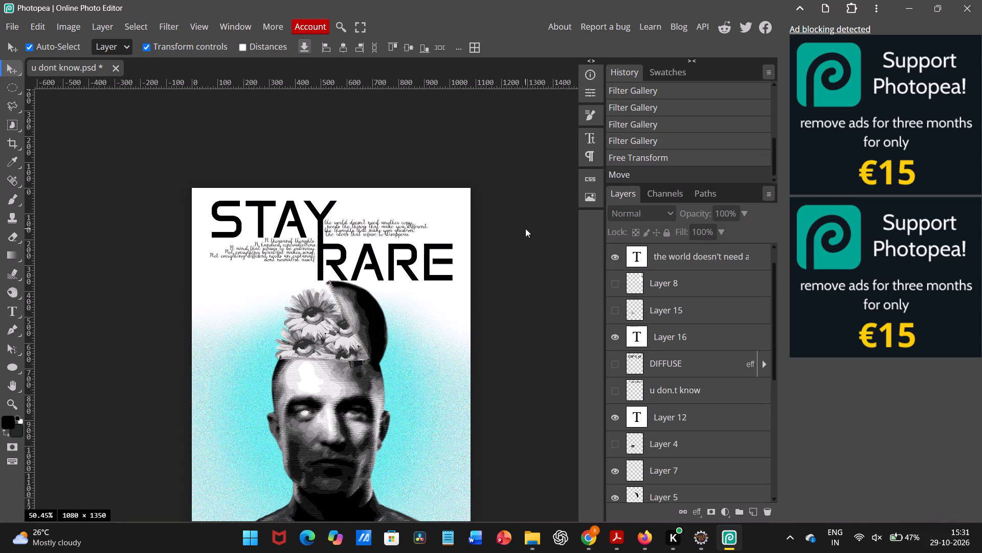
scroll(525, 228, "down", 1)
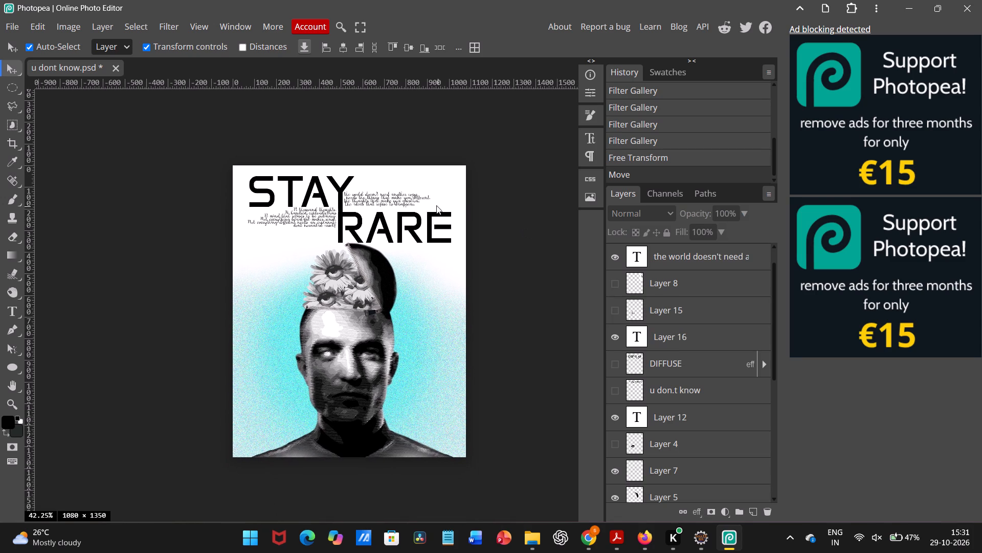
left_click_drag(371, 194, 372, 195)
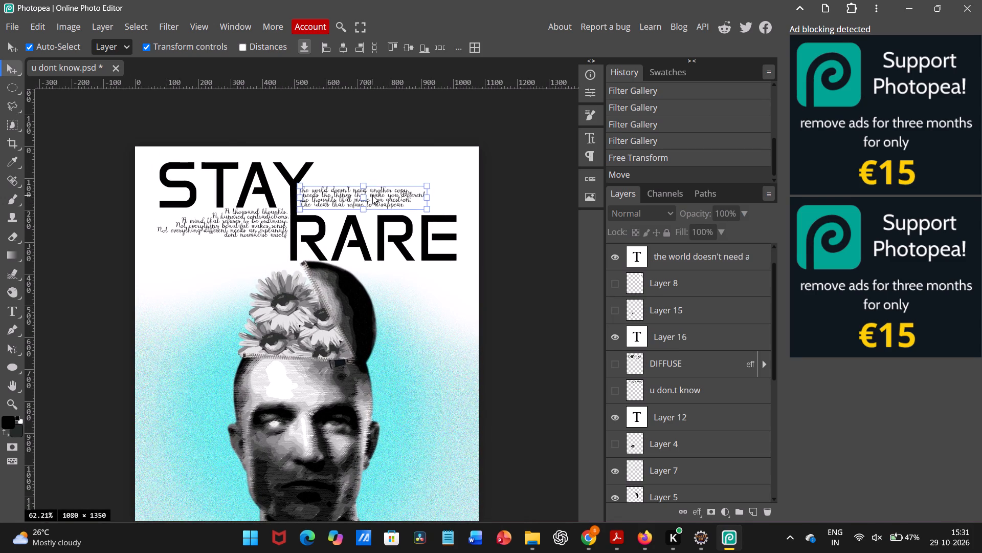
left_click_drag(372, 195, 373, 200)
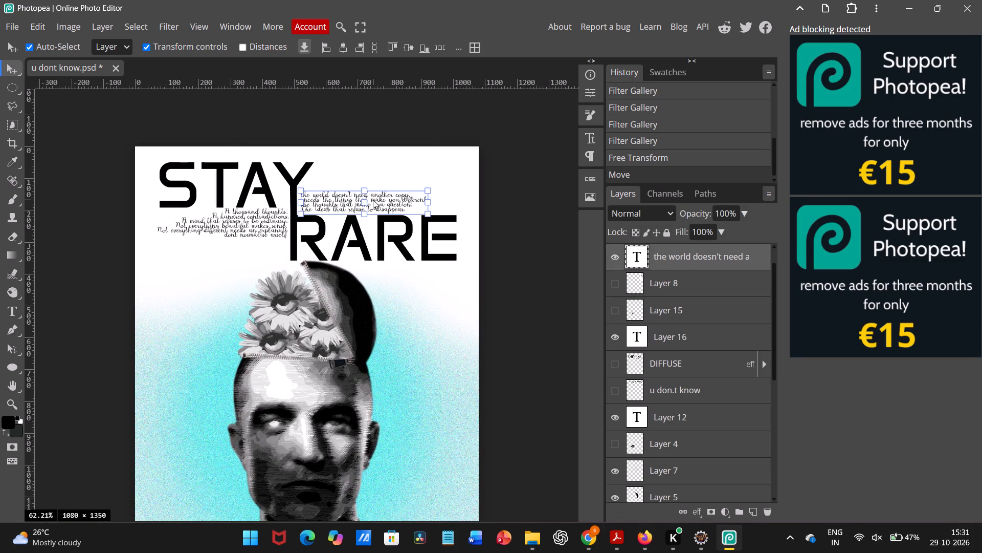
left_click(484, 220)
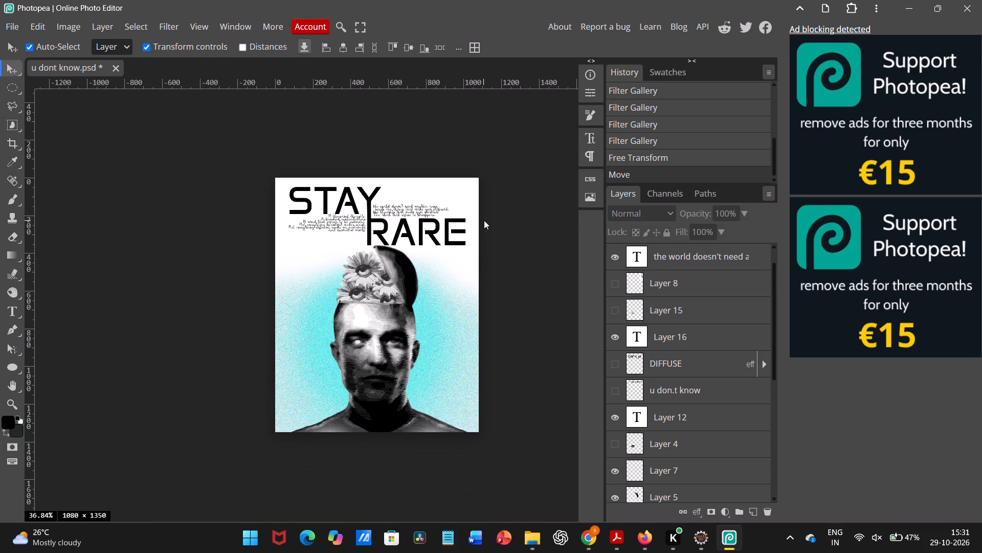
scroll(484, 220, "down", 1)
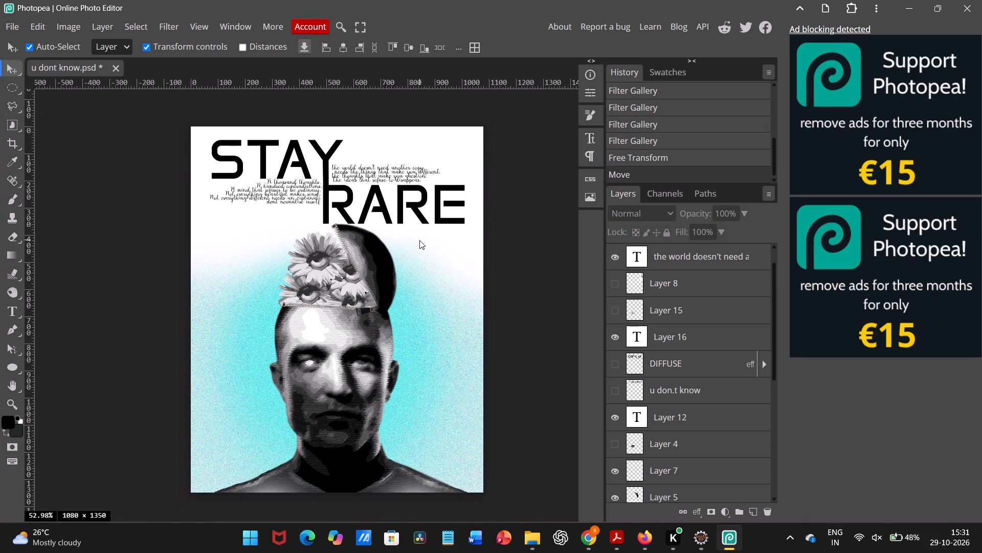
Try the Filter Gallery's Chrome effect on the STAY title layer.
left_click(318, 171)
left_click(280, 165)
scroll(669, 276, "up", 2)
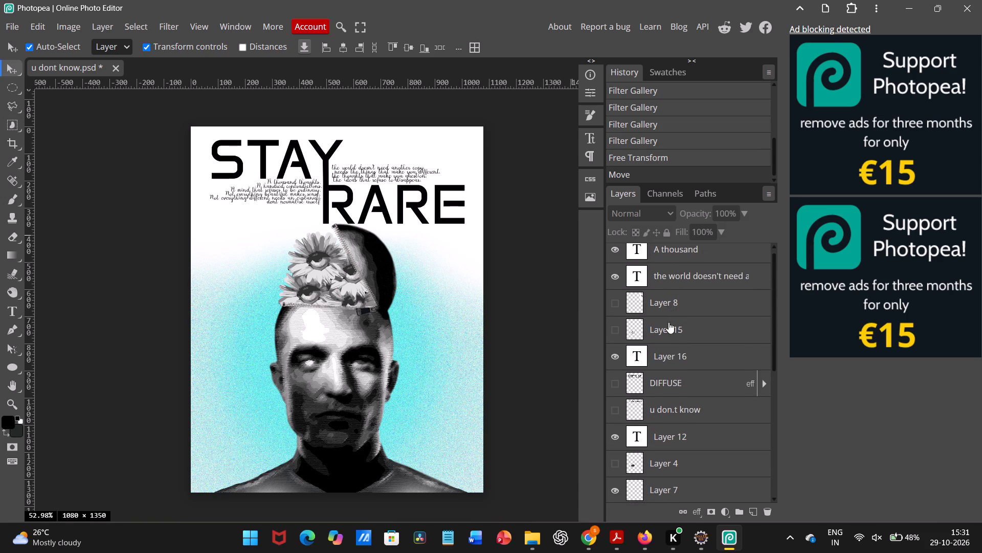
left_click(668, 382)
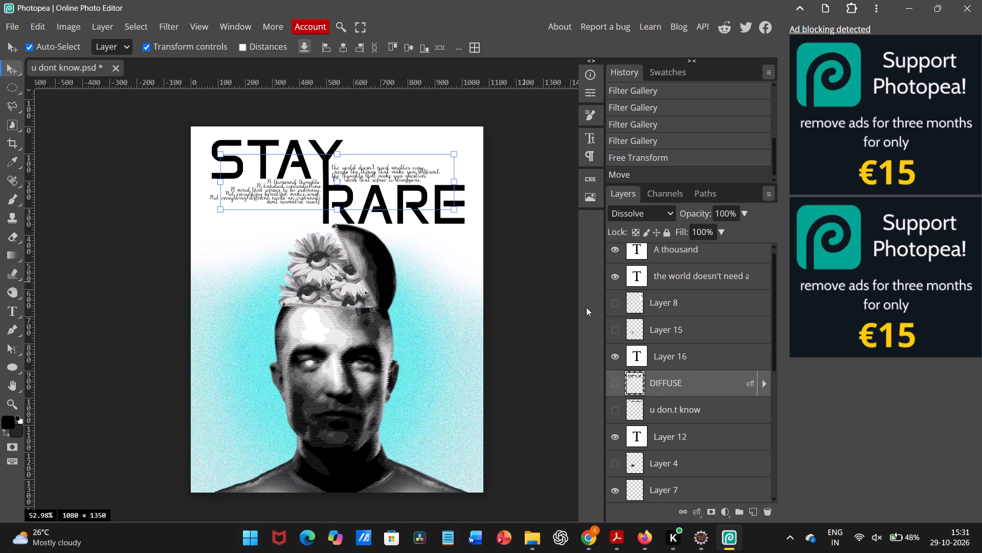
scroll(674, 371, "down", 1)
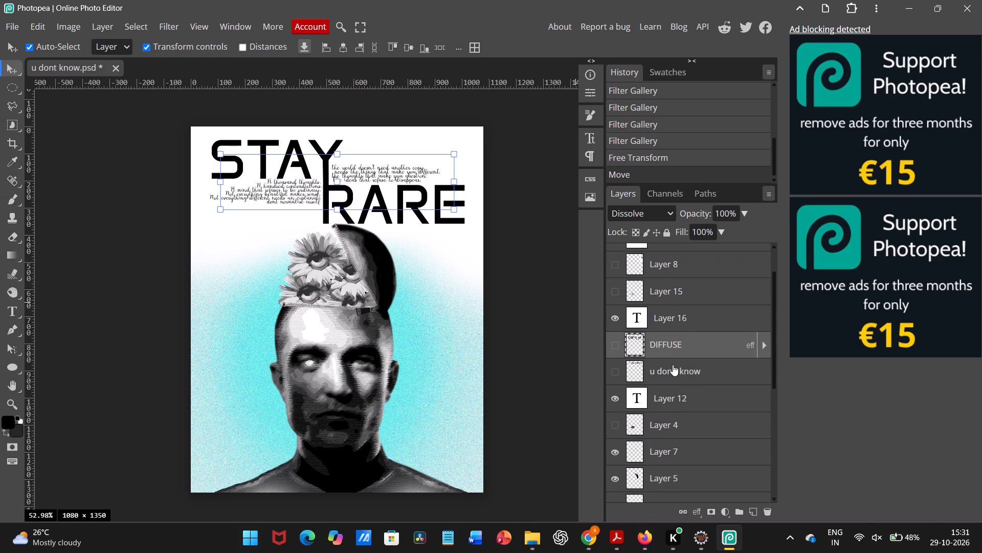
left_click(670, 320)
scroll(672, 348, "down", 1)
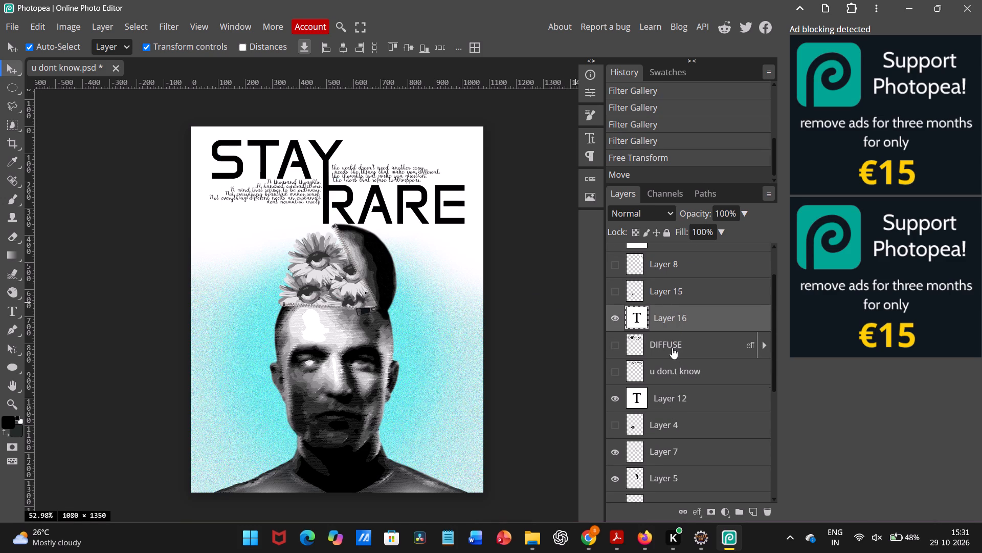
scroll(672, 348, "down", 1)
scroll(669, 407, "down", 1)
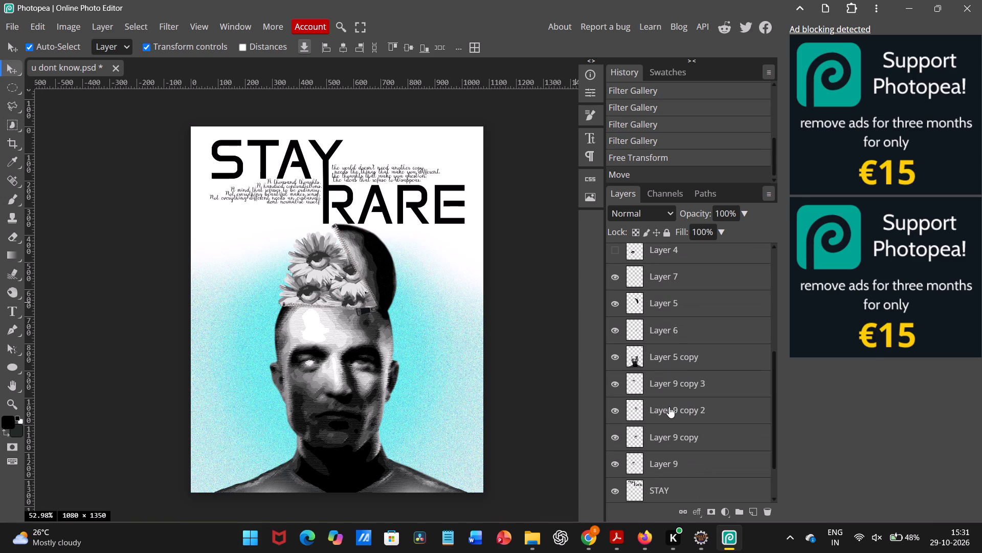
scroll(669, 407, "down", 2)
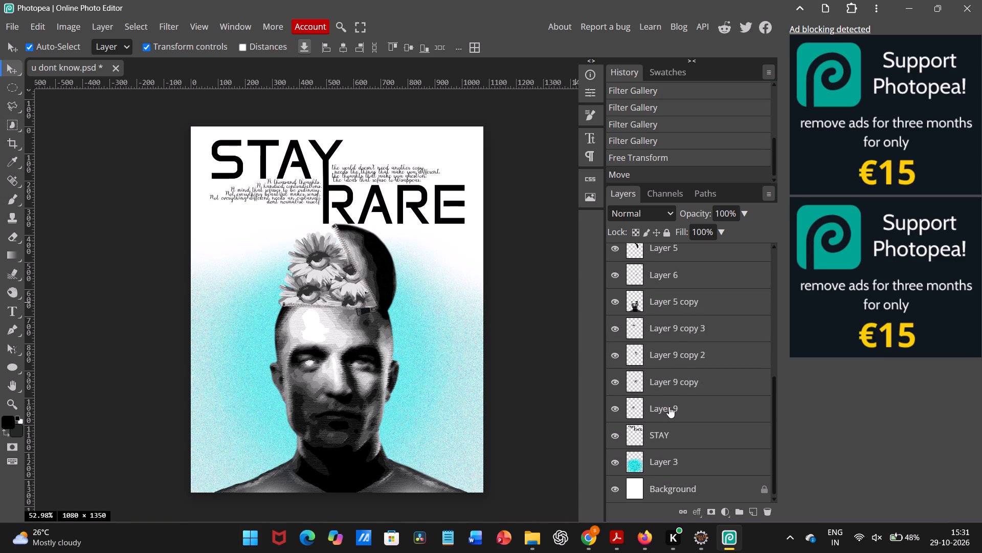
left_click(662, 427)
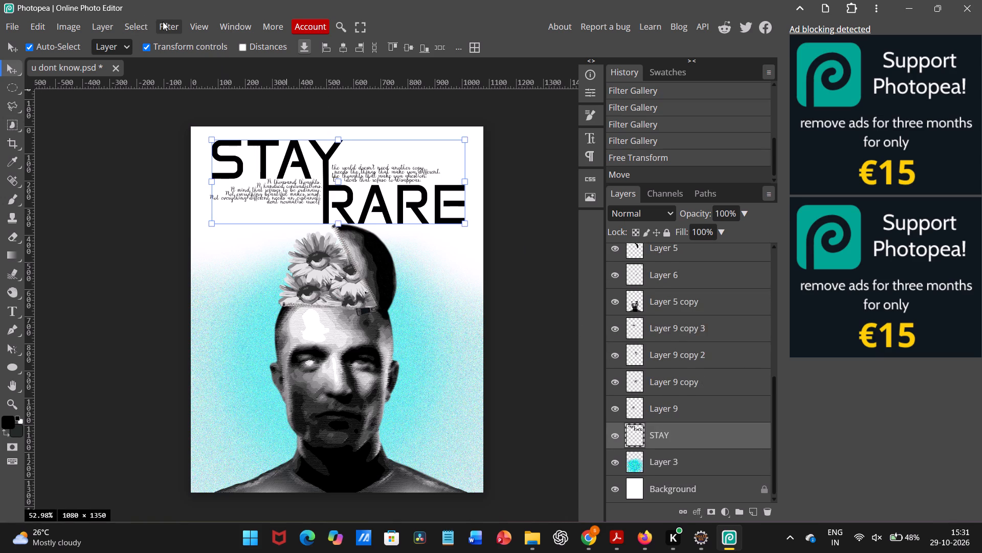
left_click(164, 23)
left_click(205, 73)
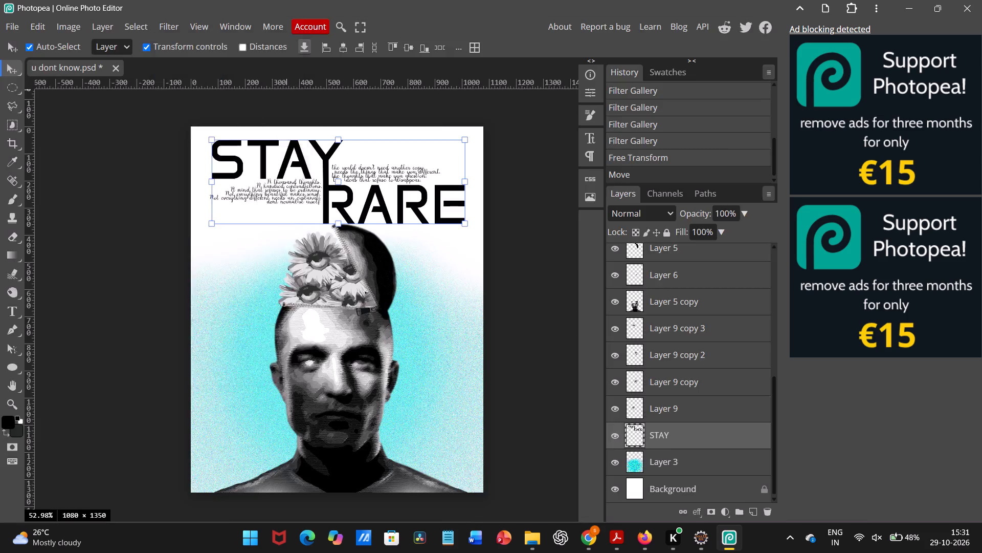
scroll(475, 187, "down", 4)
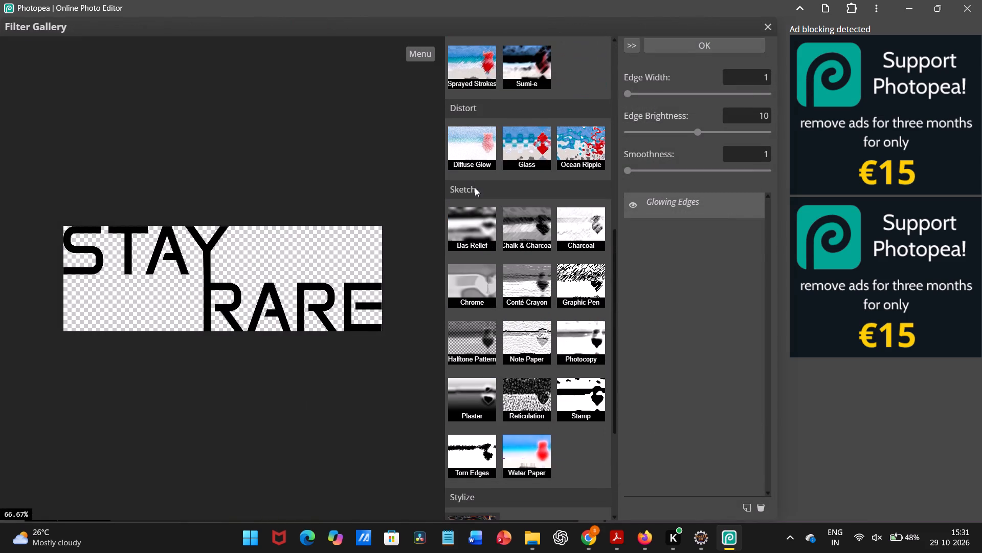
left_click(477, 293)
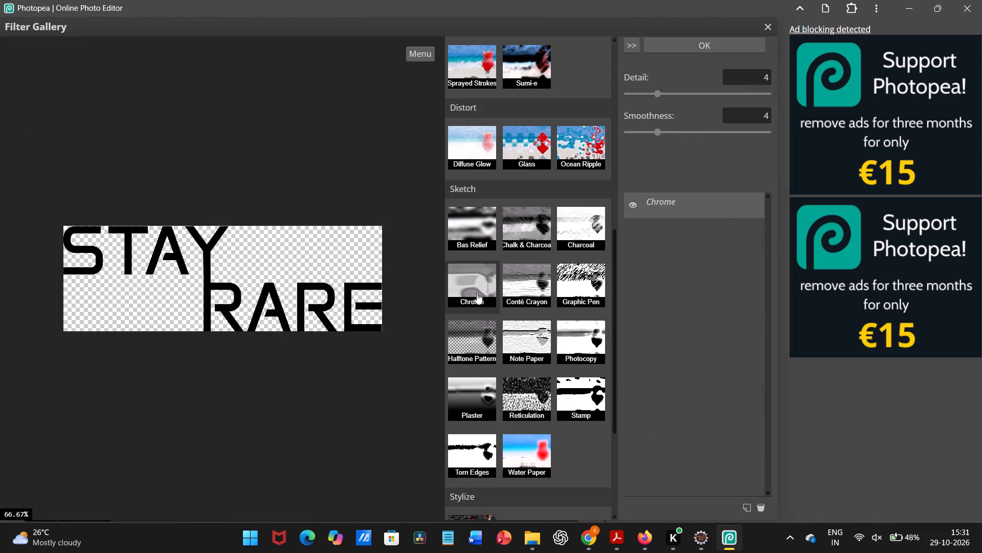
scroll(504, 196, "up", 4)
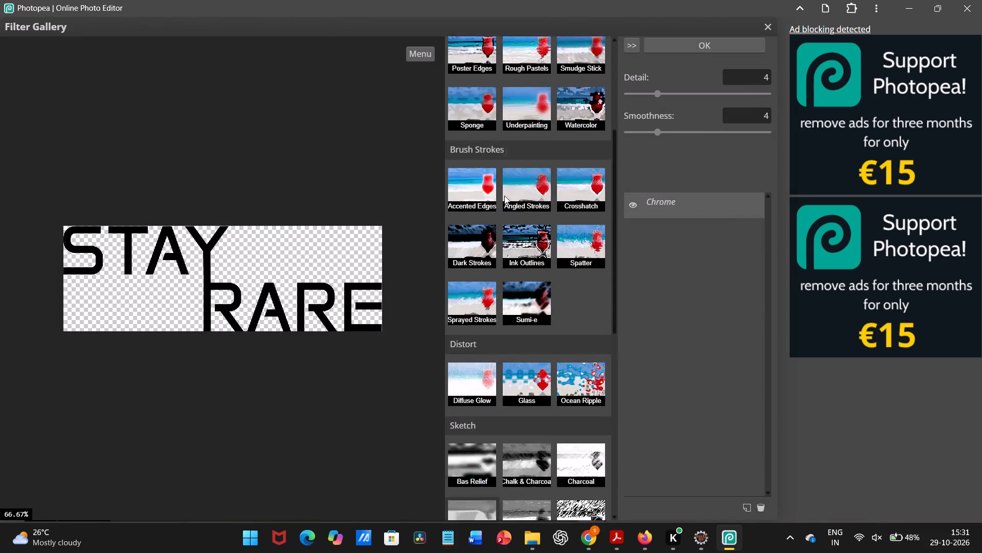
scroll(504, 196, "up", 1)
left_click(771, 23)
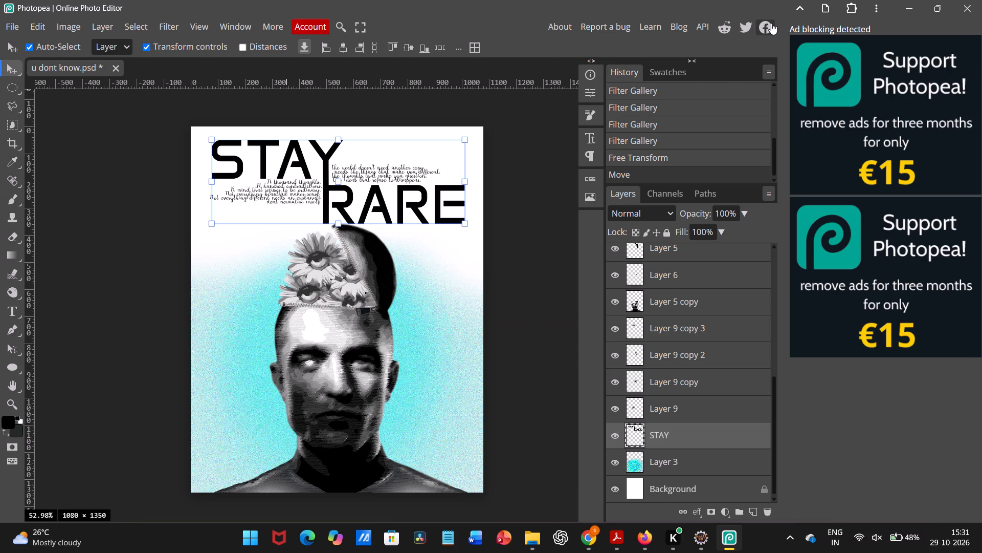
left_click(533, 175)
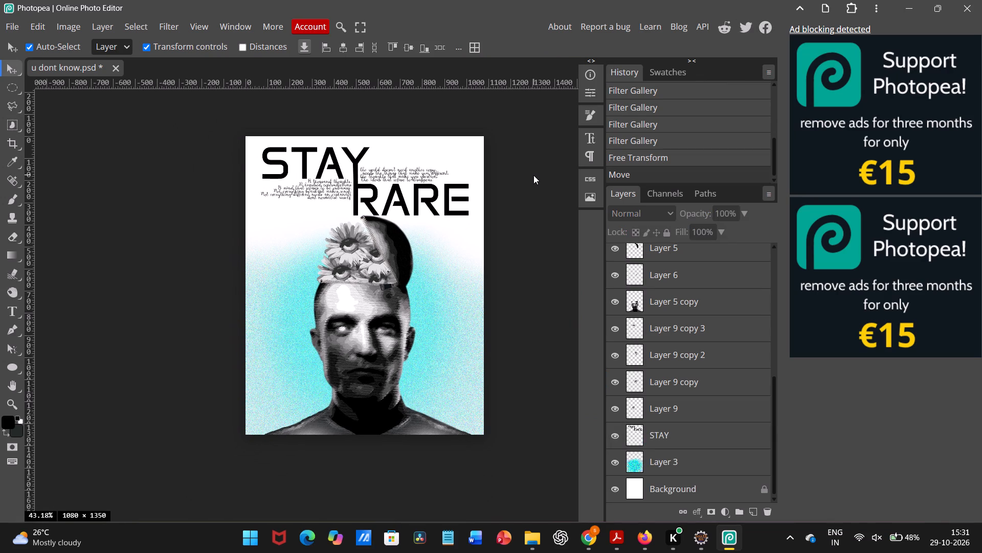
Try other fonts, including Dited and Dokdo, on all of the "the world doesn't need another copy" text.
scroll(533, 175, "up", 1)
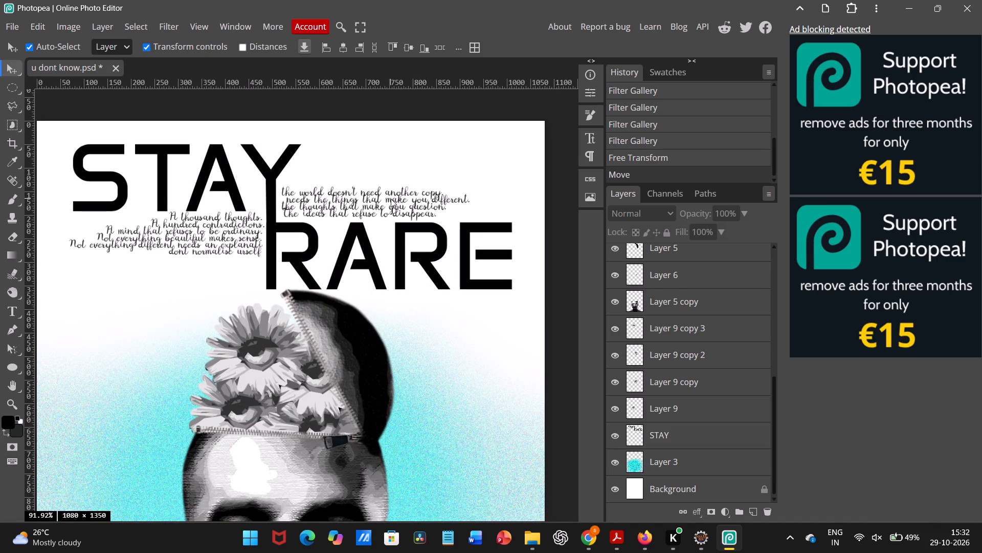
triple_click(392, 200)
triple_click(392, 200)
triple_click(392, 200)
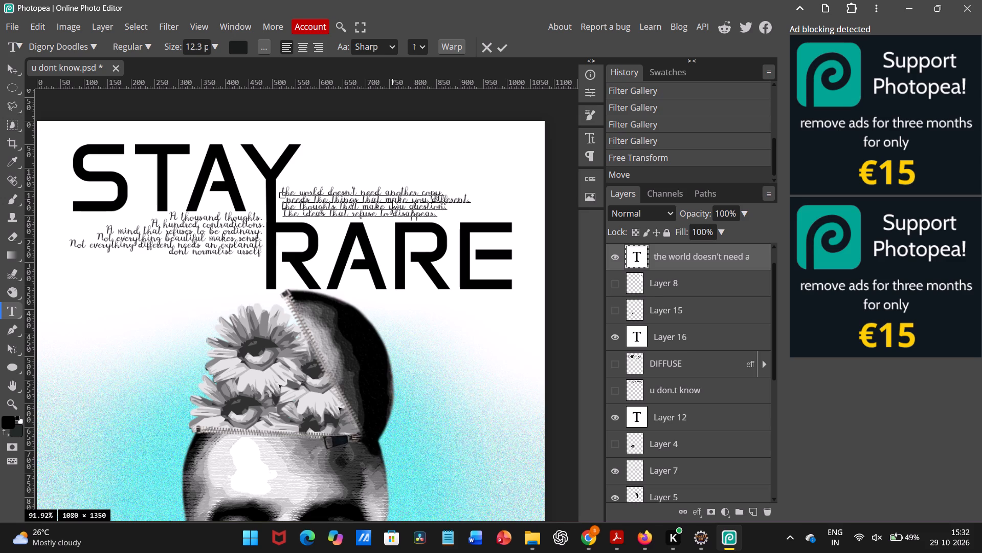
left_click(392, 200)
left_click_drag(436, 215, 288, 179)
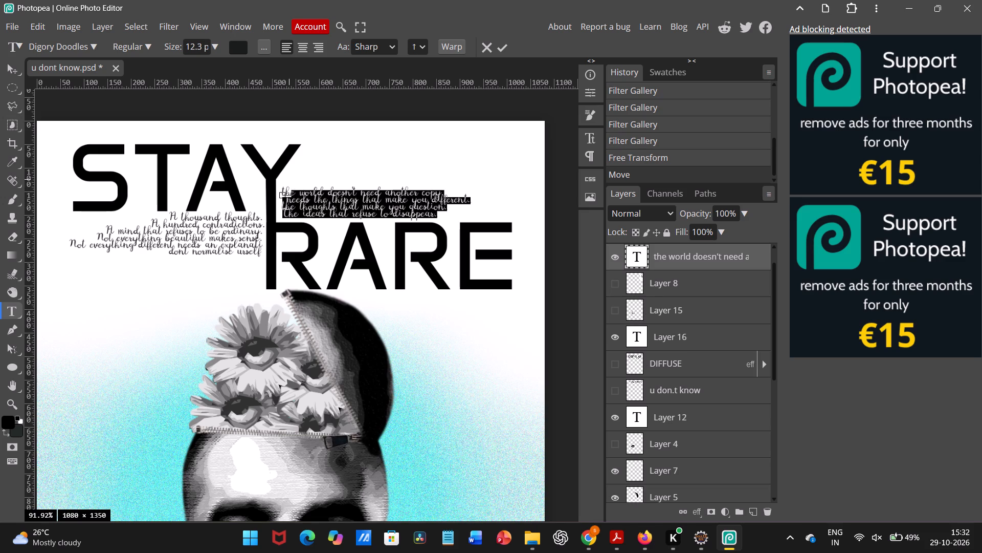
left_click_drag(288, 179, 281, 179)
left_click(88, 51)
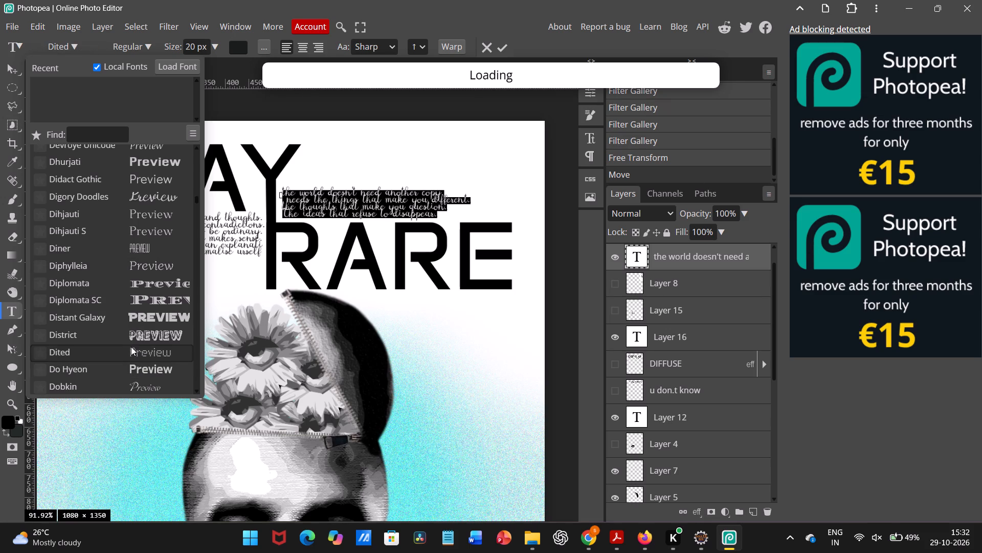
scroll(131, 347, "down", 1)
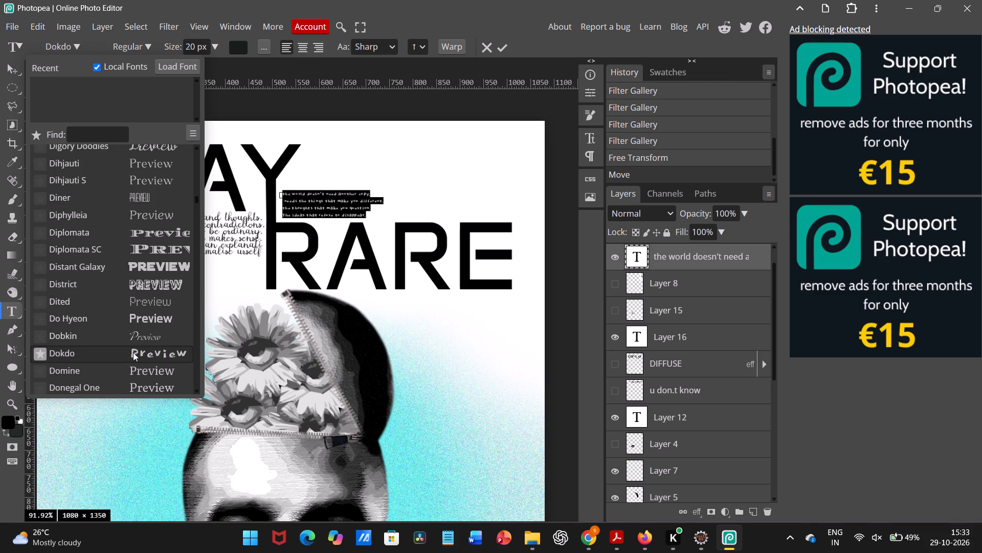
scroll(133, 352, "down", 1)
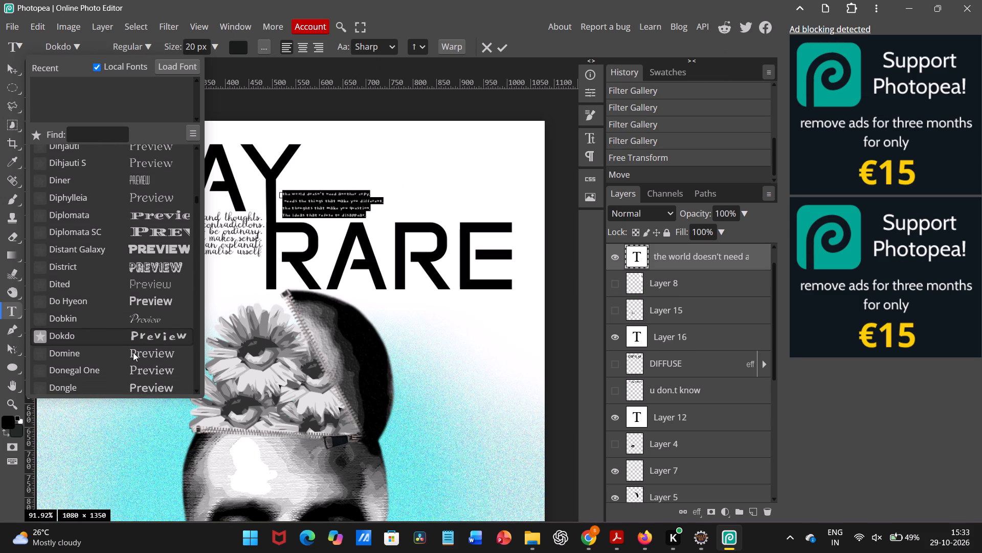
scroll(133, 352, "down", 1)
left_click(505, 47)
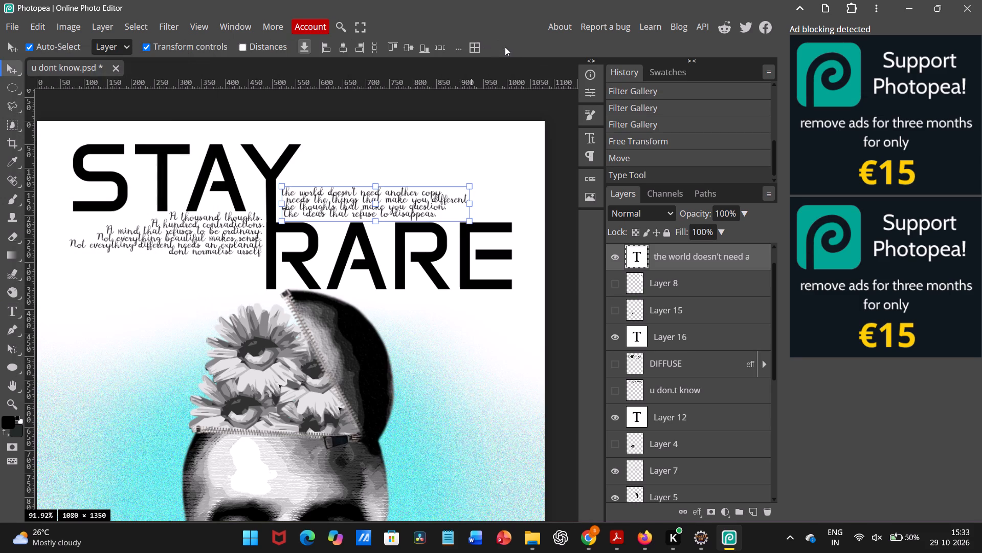
Hide the "the world doesn't need another copy" text layer and review the whole poster.
left_click(564, 183)
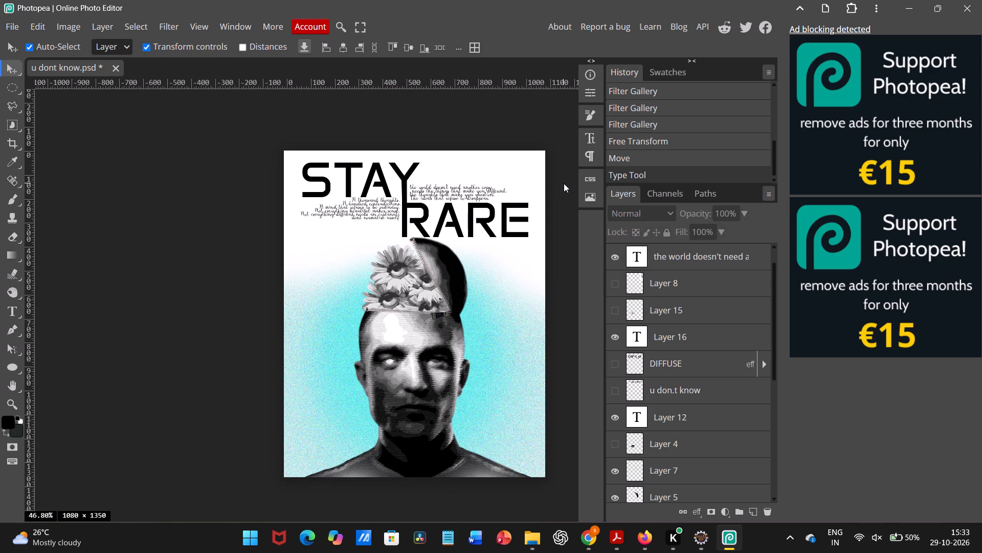
left_click(488, 189)
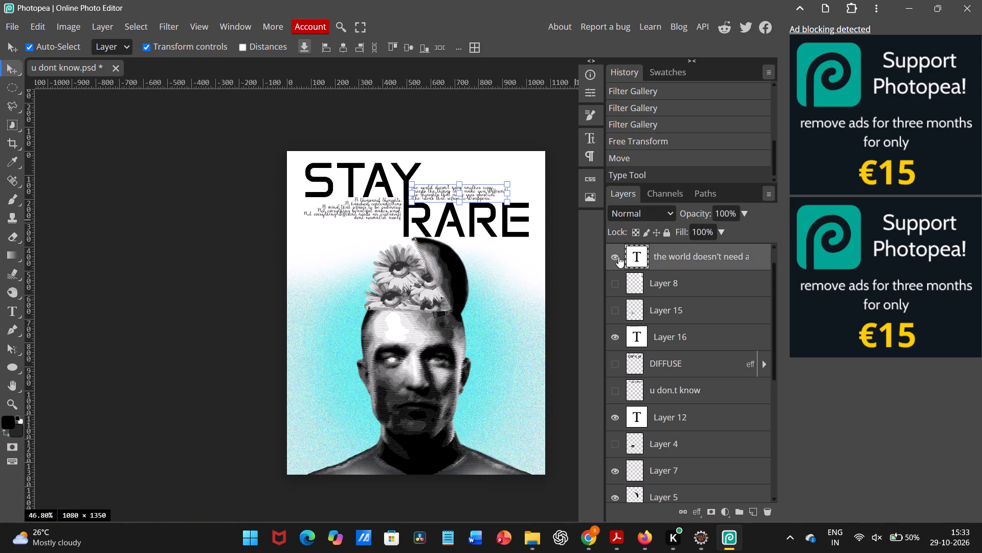
left_click(618, 257)
left_click(562, 258)
scroll(562, 258, "left", 1)
scroll(496, 260, "up", 1)
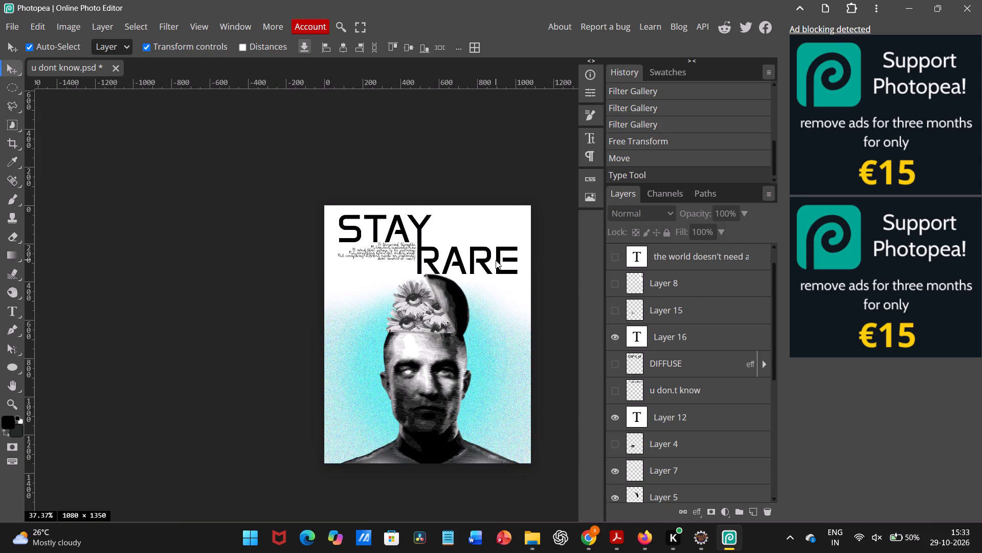
scroll(496, 260, "left", 1)
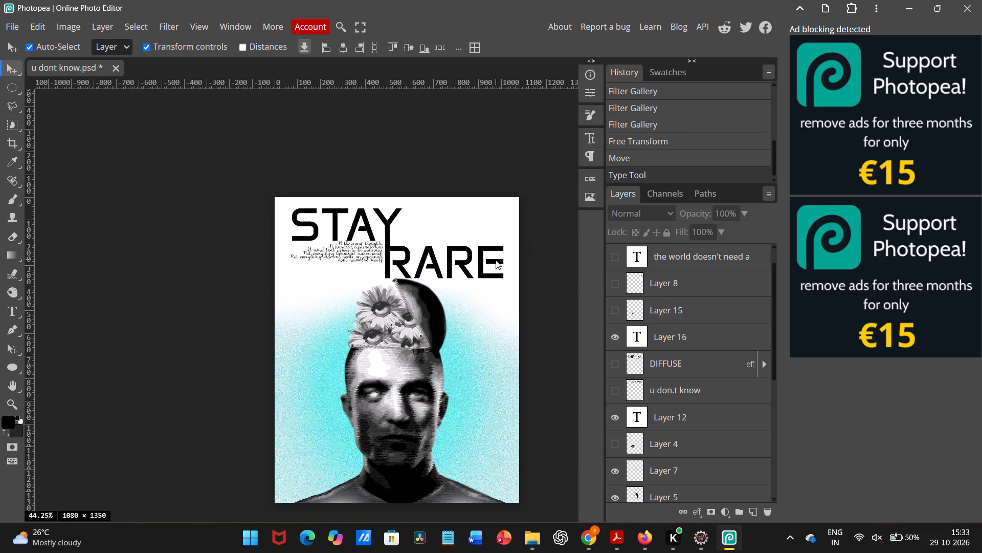
scroll(496, 260, "down", 1)
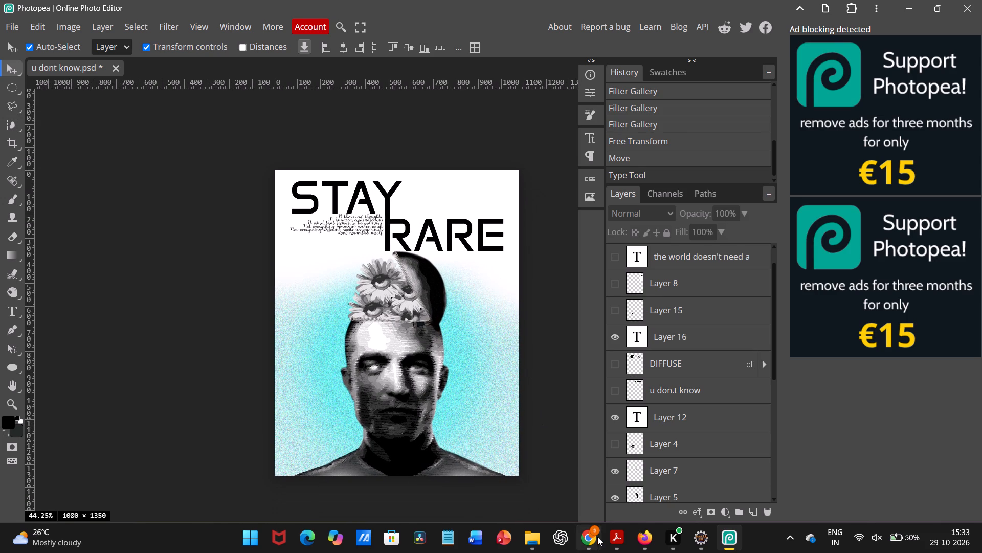
Switch to the Chrome browser window and browse the Pinterest home feed for poster and typography references.
left_click(598, 547)
left_click(581, 463)
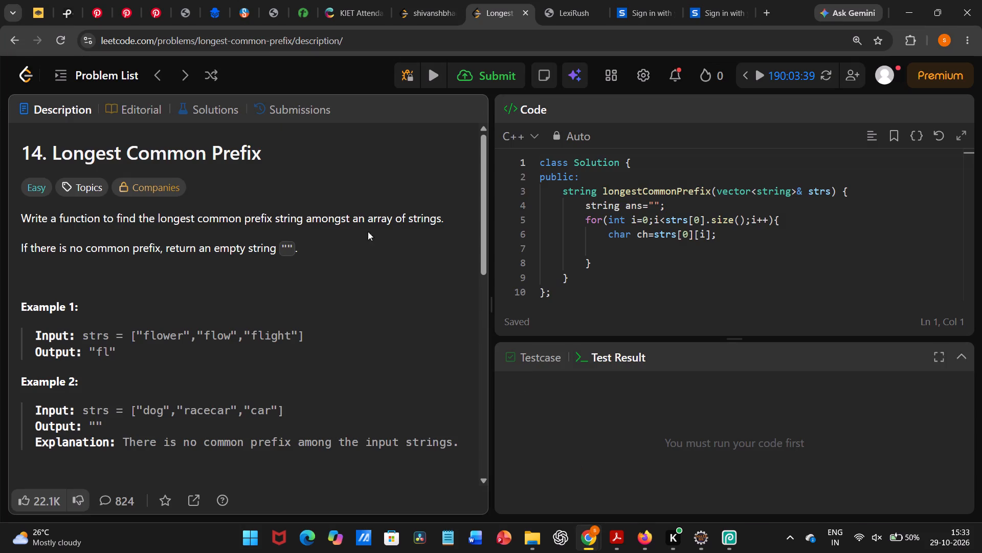
left_click(113, 3)
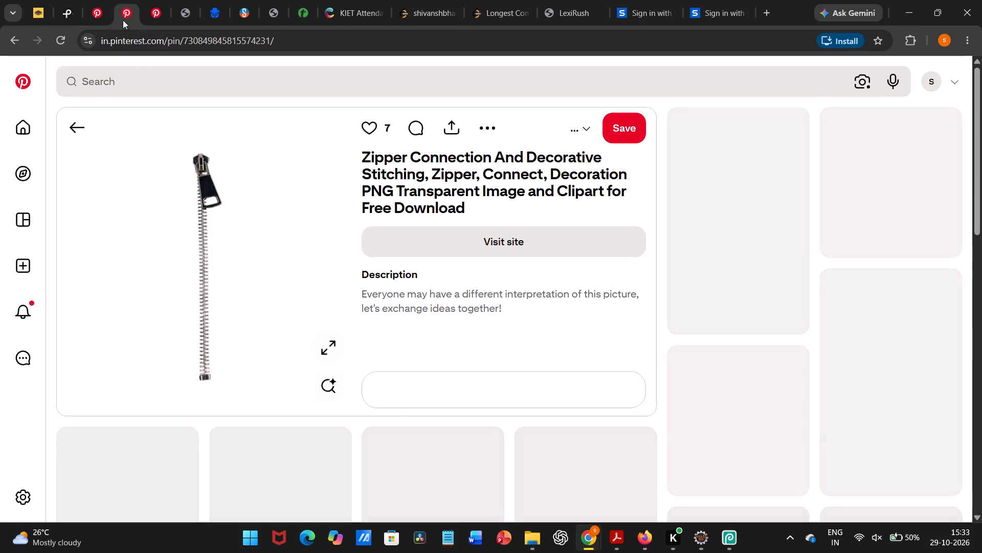
left_click(93, 23)
left_click(31, 131)
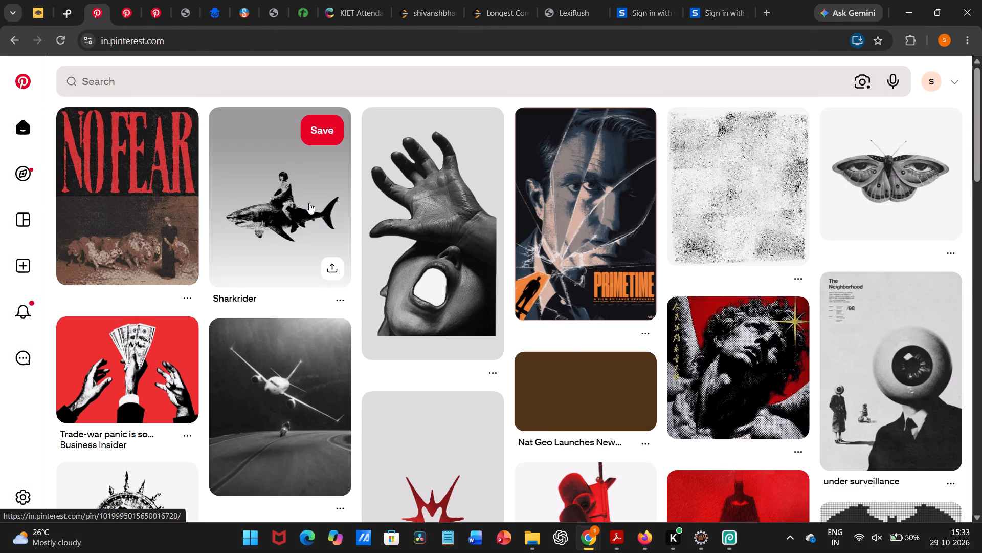
scroll(309, 203, "down", 1)
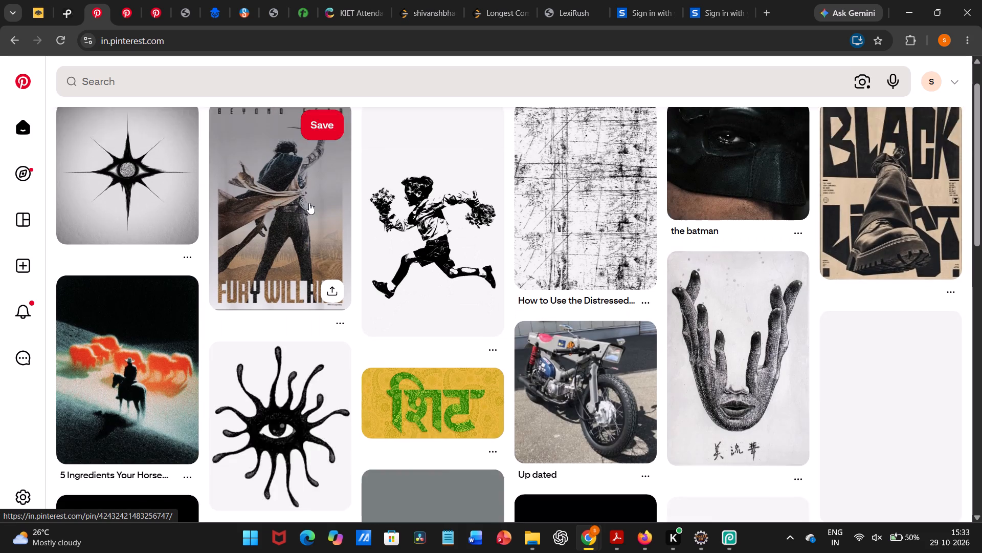
scroll(309, 203, "up", 2)
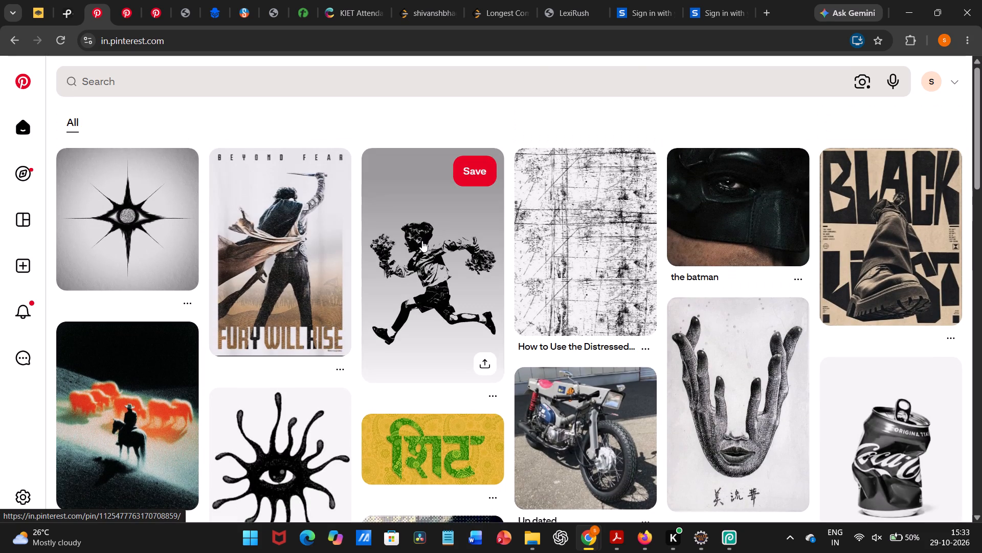
scroll(422, 241, "down", 2)
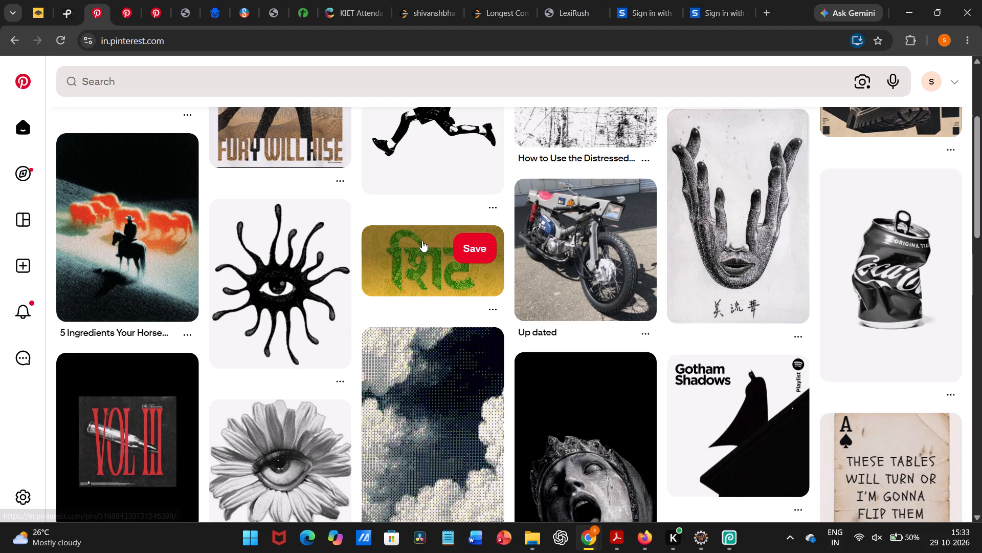
Open the pin with green paisley Devanagari lettering on a yellow background.
double_click(419, 254)
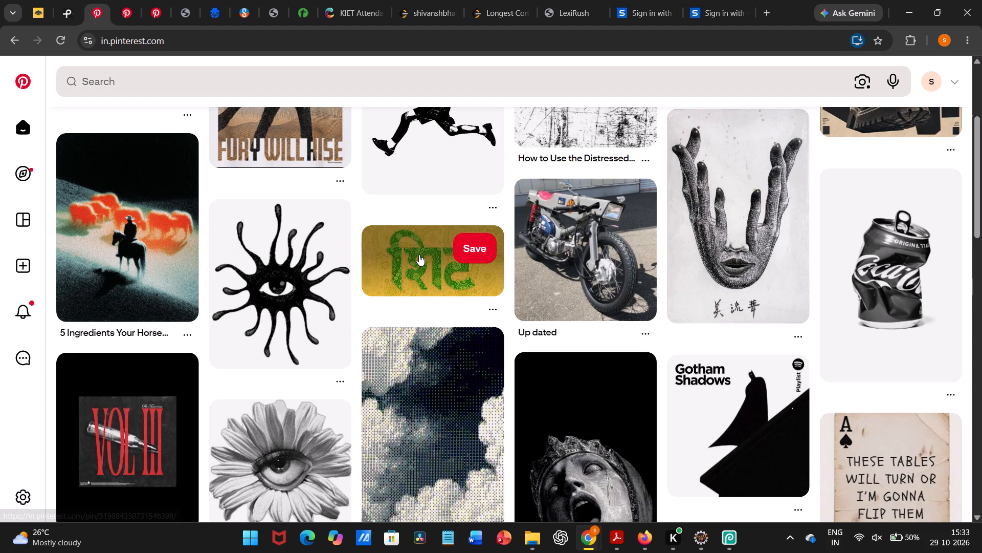
left_click(419, 254)
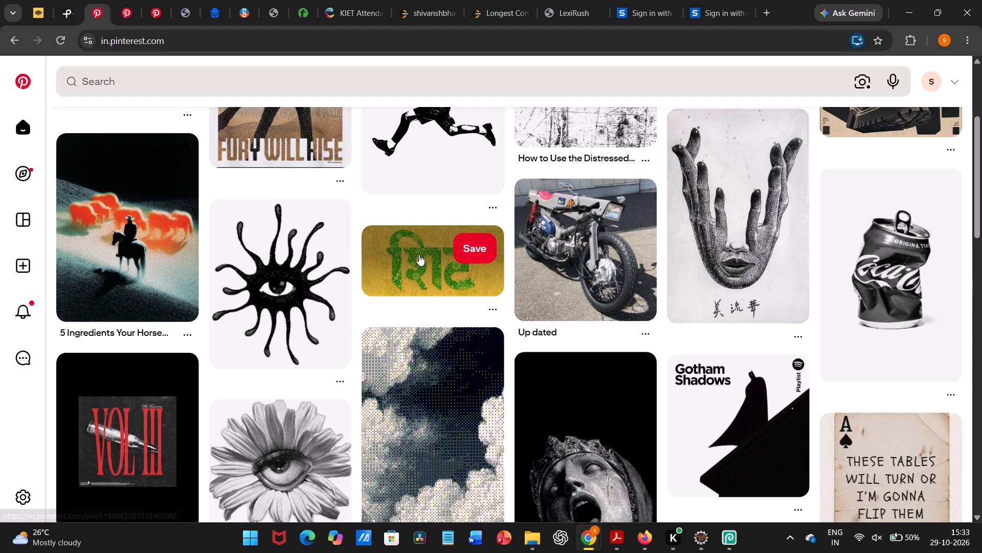
double_click(419, 254)
left_click(414, 272)
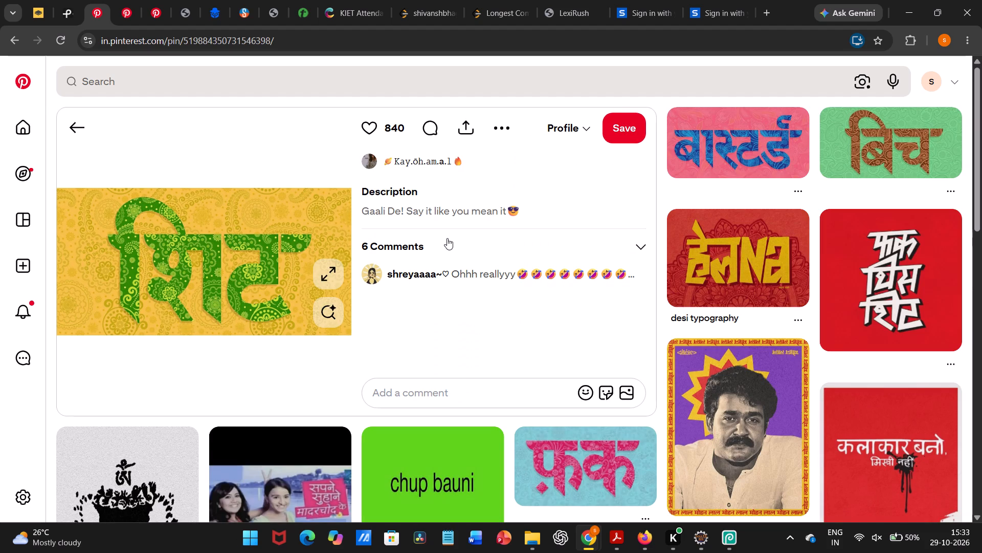
Open the related pin with brown paisley Devanagari lettering on a green background and copy its image.
scroll(447, 238, "down", 1)
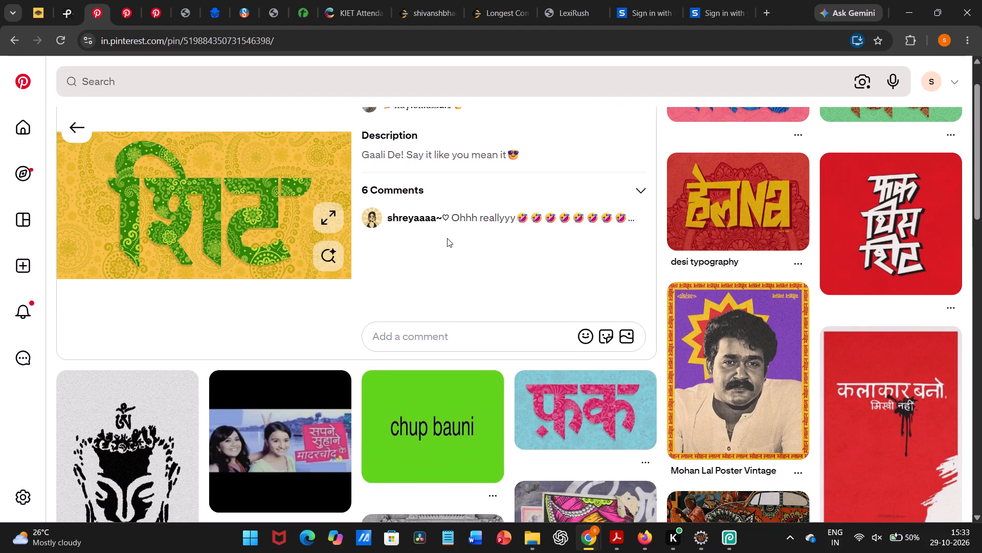
scroll(447, 238, "up", 1)
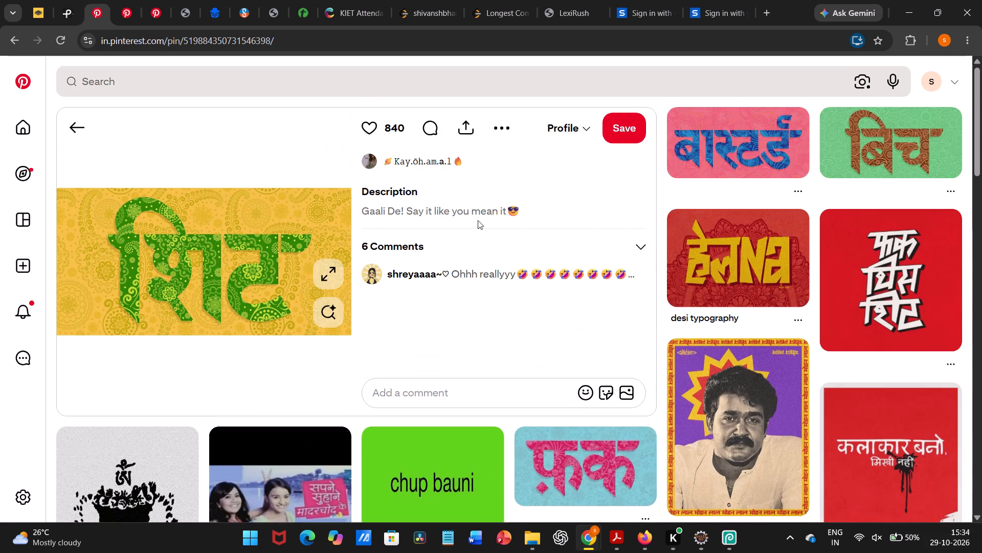
left_click(857, 161)
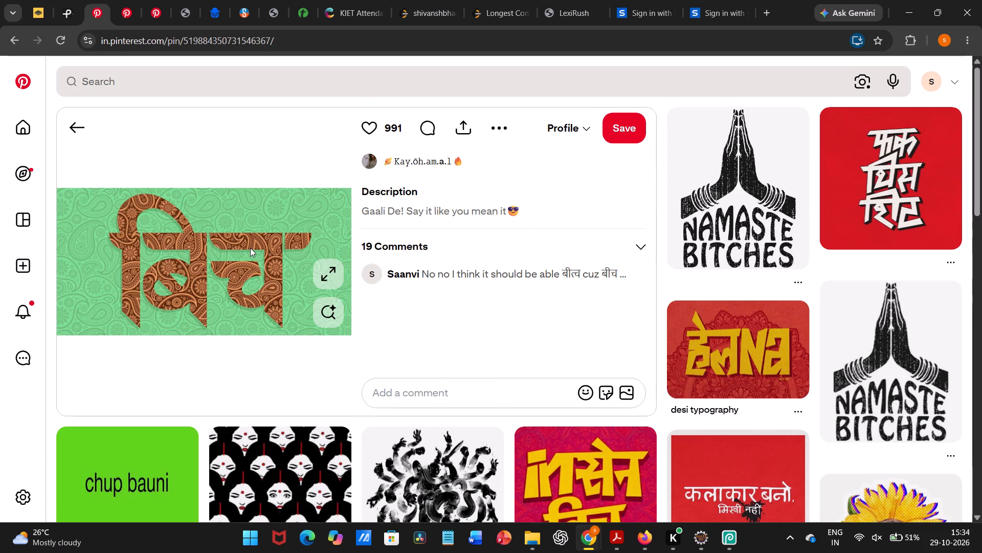
right_click(250, 248)
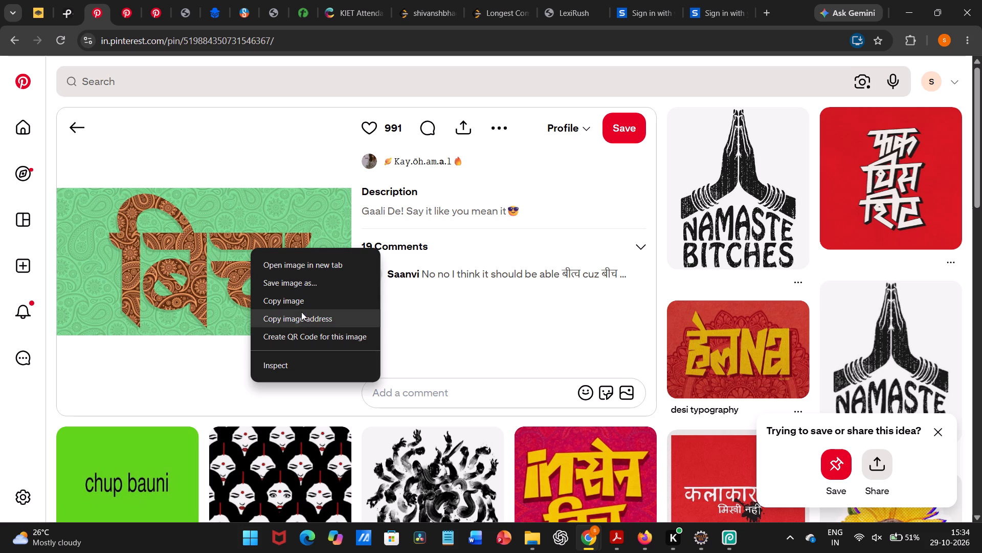
left_click(297, 303)
Remove the green background from the copied lettering image in remove.bg and copy the transparent cutout.
left_click(36, 9)
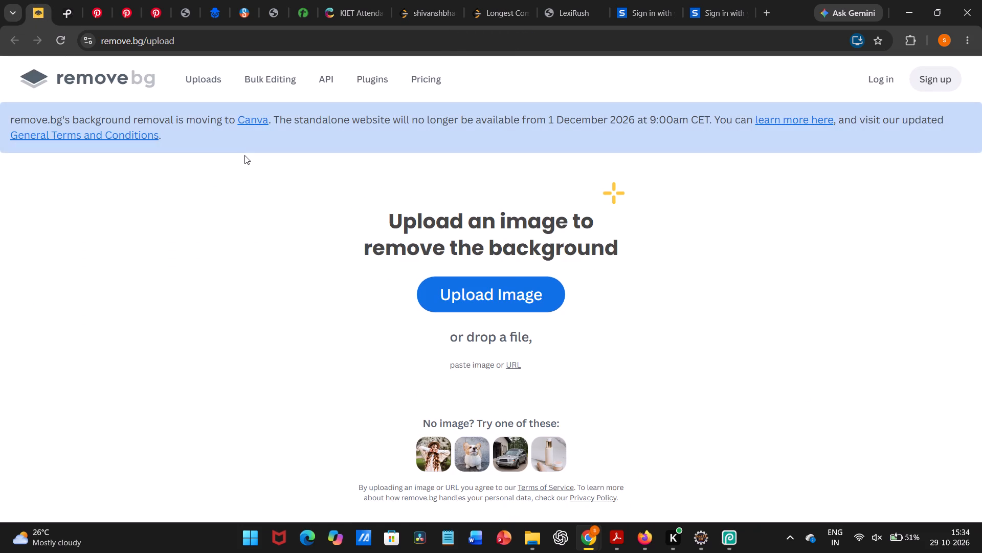
key("ctrl+v")
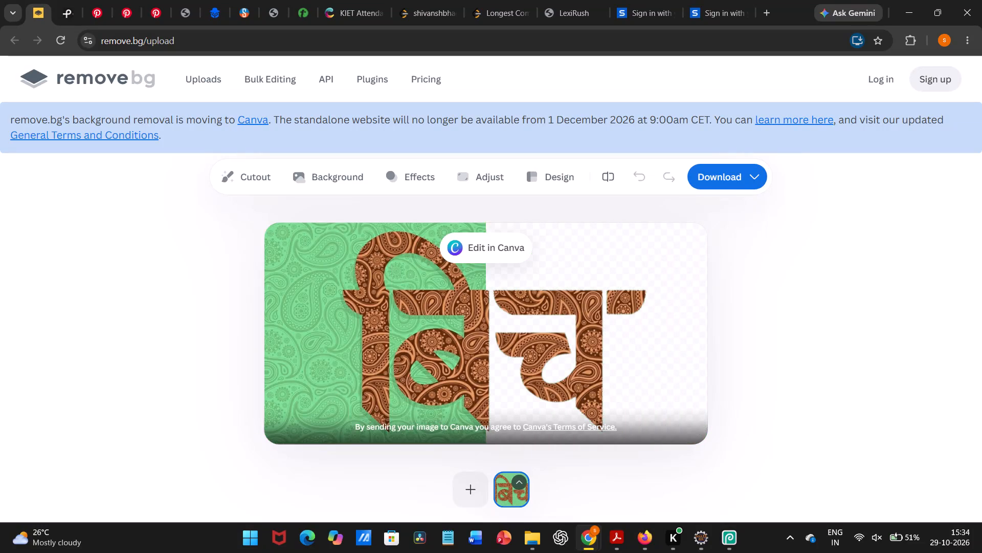
right_click(444, 310)
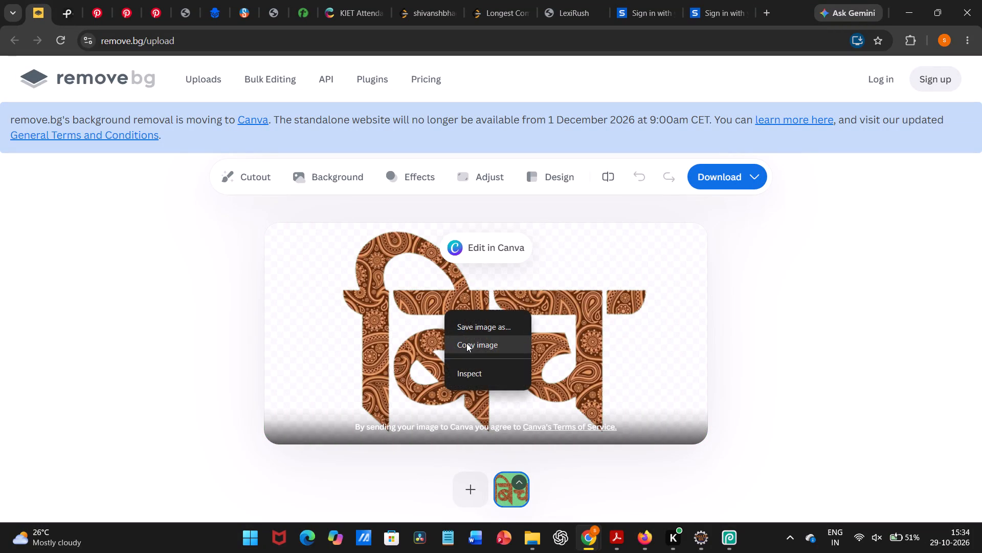
left_click(467, 344)
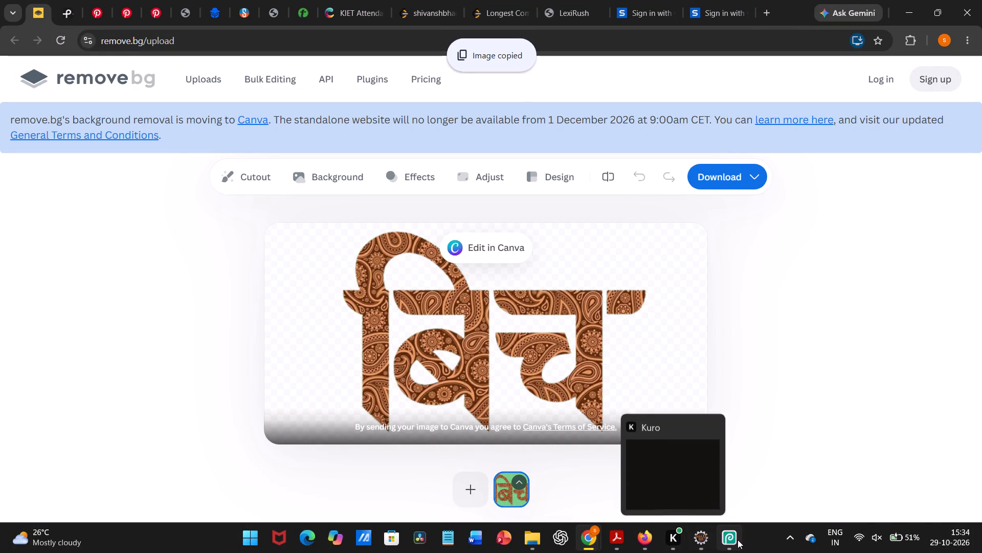
Switch to Photopea and paste the brown lettering cutout into the STAY RARE poster.
left_click(738, 540)
left_click(427, 223)
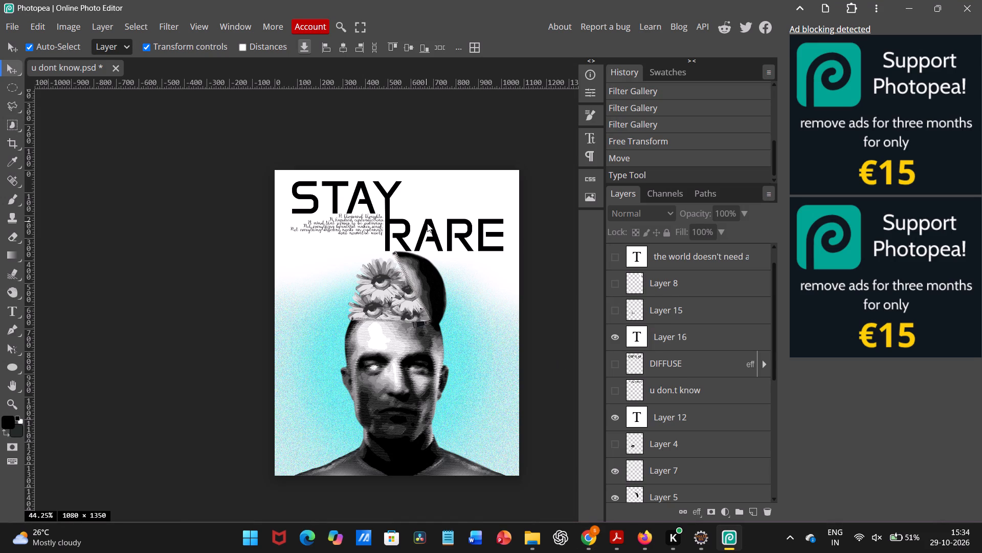
key("ctrl+v")
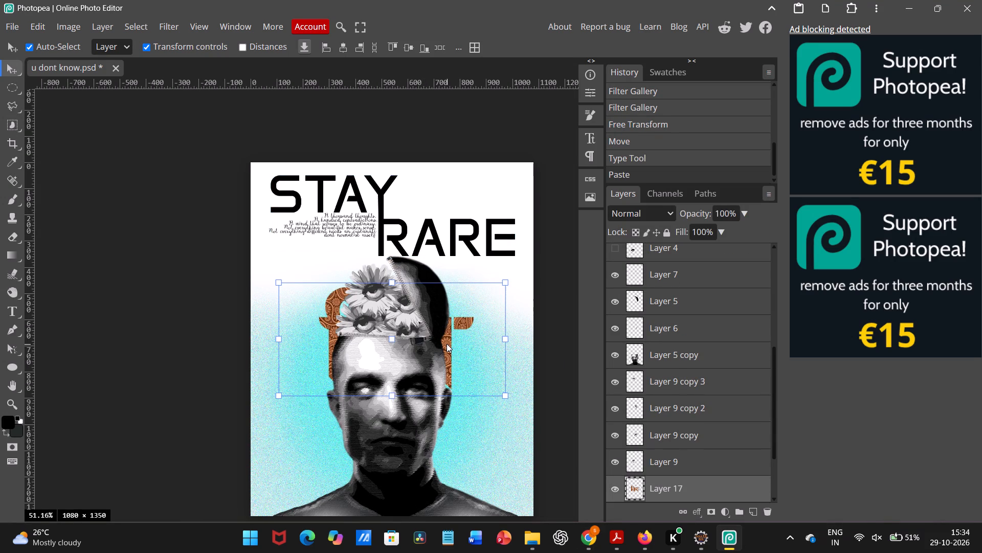
Scale the pasted lettering to about 57.5% and place it just below RARE, at about X 831 px, Y 403 px.
left_click_drag(447, 344, 492, 204)
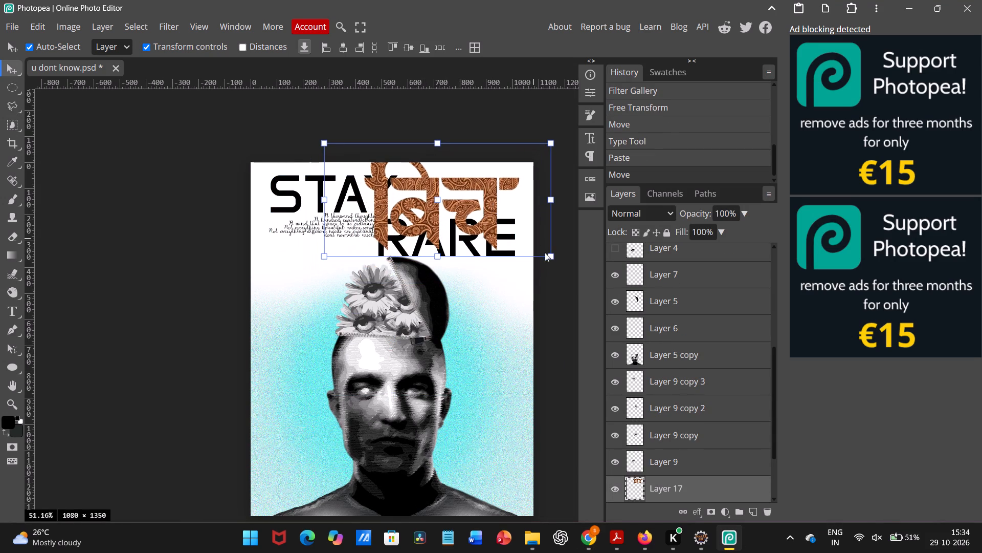
left_click_drag(551, 256, 454, 209)
left_click_drag(414, 183, 432, 190)
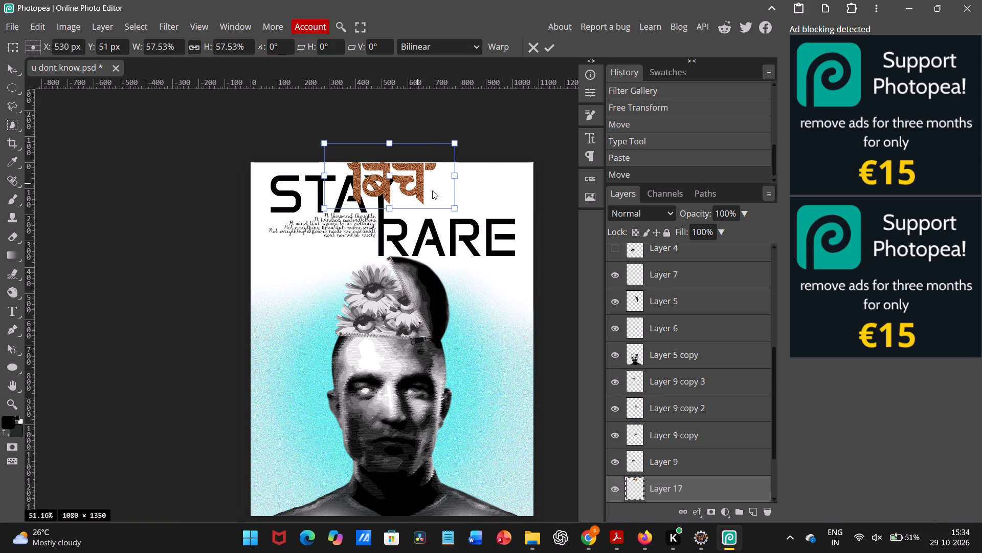
left_click_drag(432, 190, 472, 199)
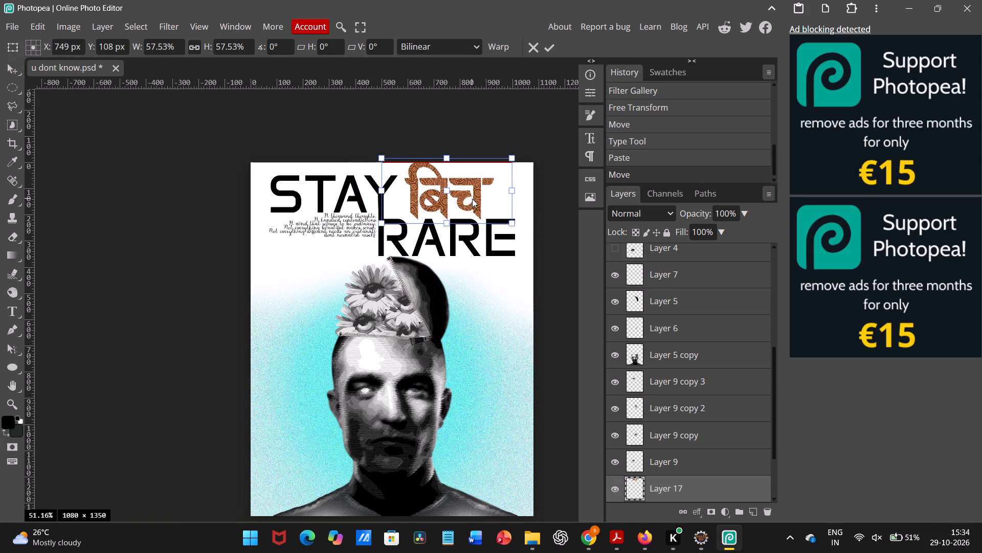
left_click_drag(472, 199, 478, 200)
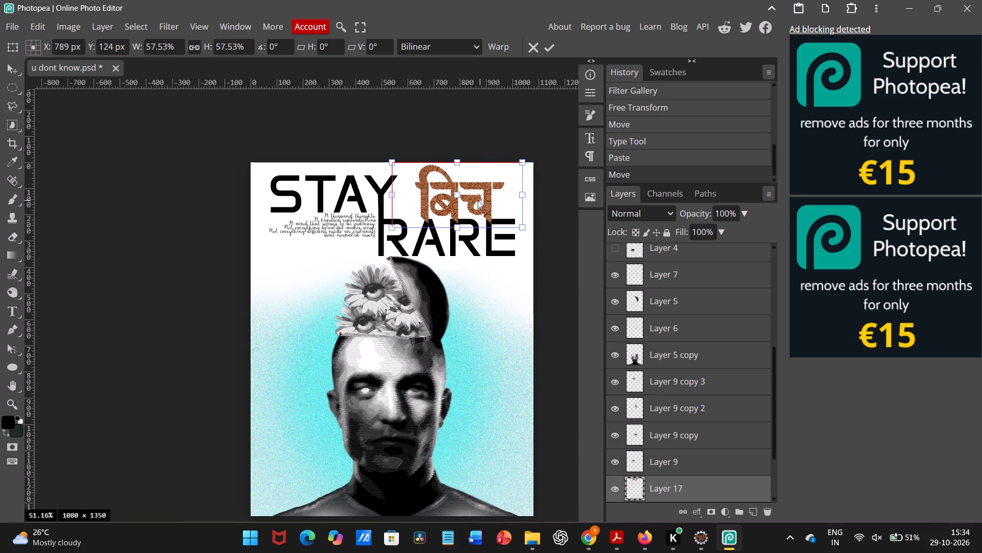
left_click_drag(478, 200, 493, 294)
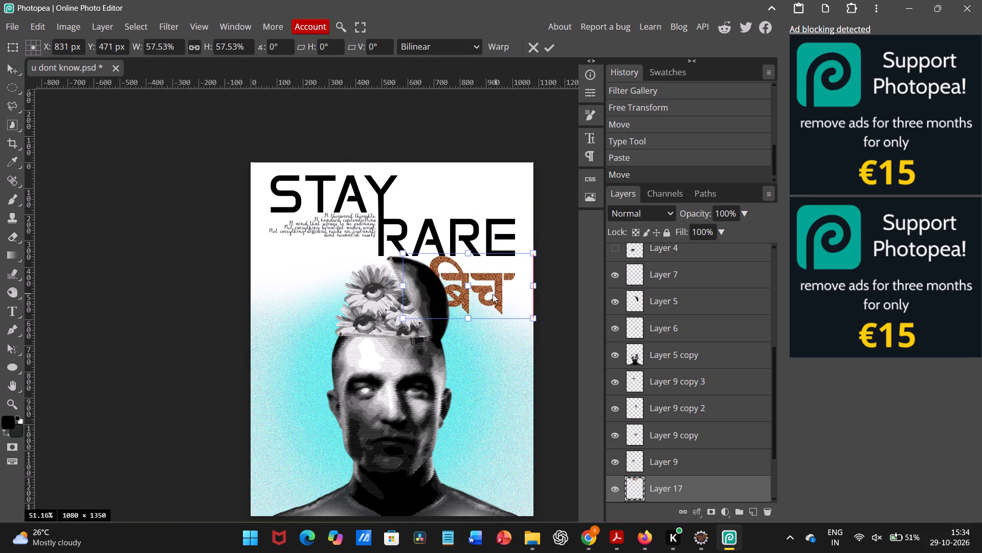
left_click_drag(493, 294, 488, 275)
left_click(489, 267)
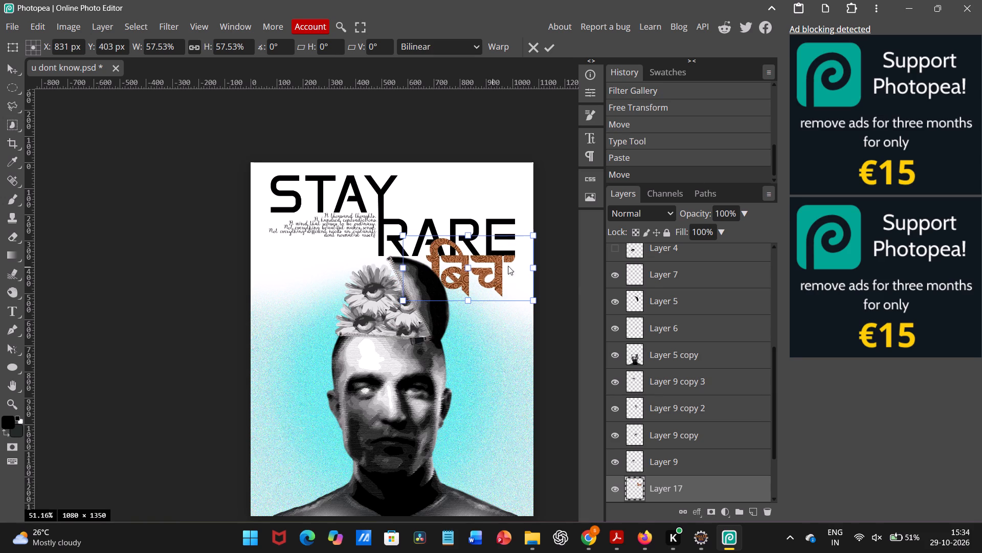
left_click(556, 258)
left_click(547, 46)
left_click(580, 199)
left_click(482, 179)
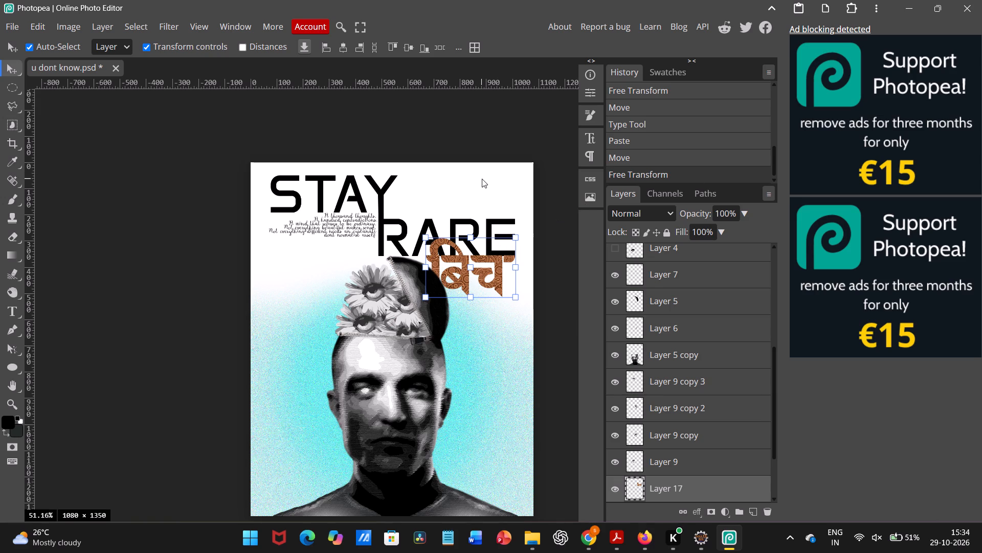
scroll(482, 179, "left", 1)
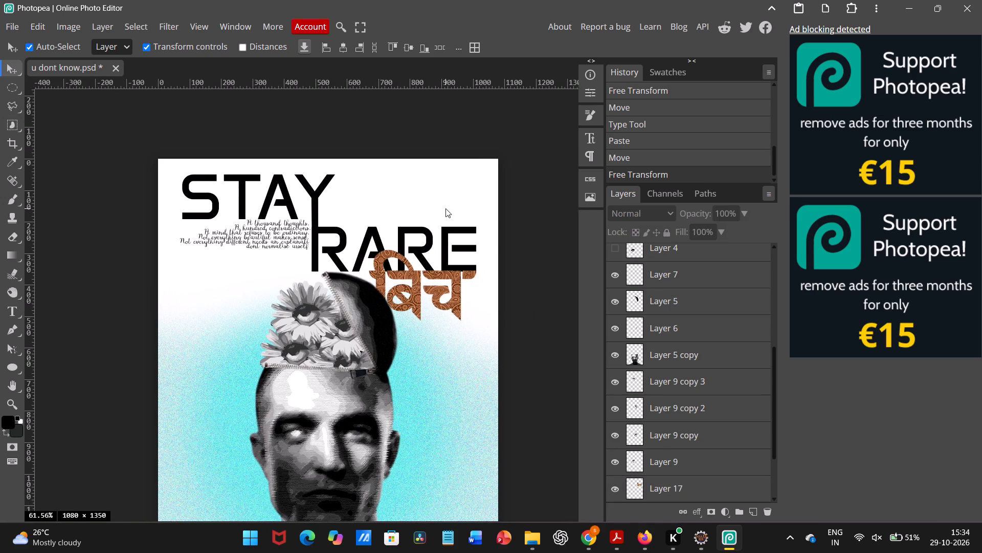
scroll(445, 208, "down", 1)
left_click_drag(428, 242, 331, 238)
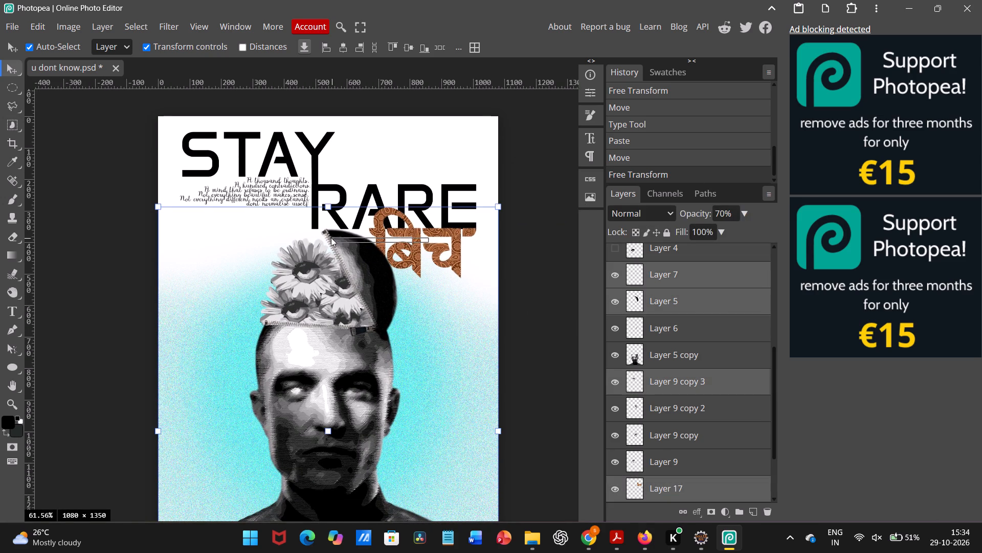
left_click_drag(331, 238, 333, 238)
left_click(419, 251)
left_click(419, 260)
Move the brown lettering beneath the small handwritten text and scale it down to about 68%.
left_click(405, 228)
left_click(415, 240)
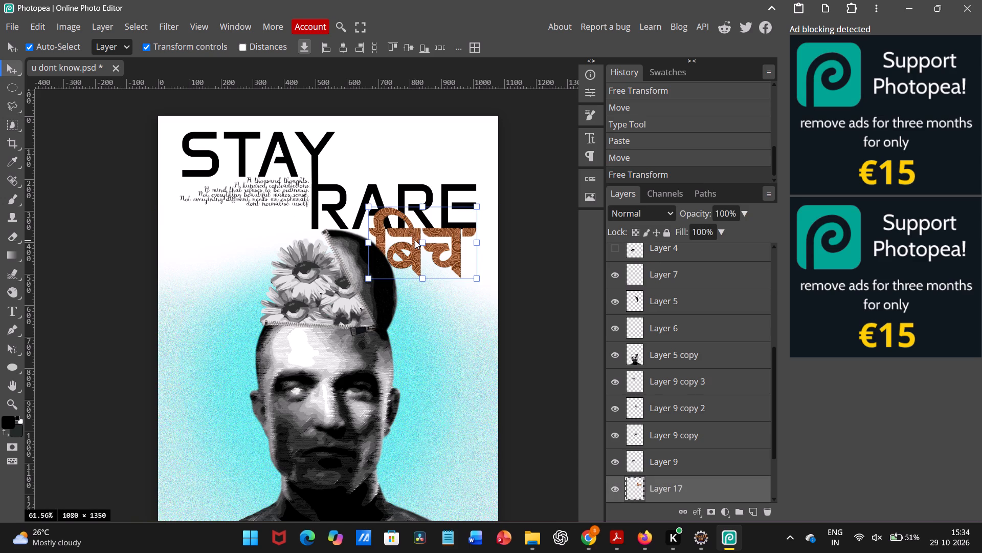
left_click_drag(415, 240, 213, 218)
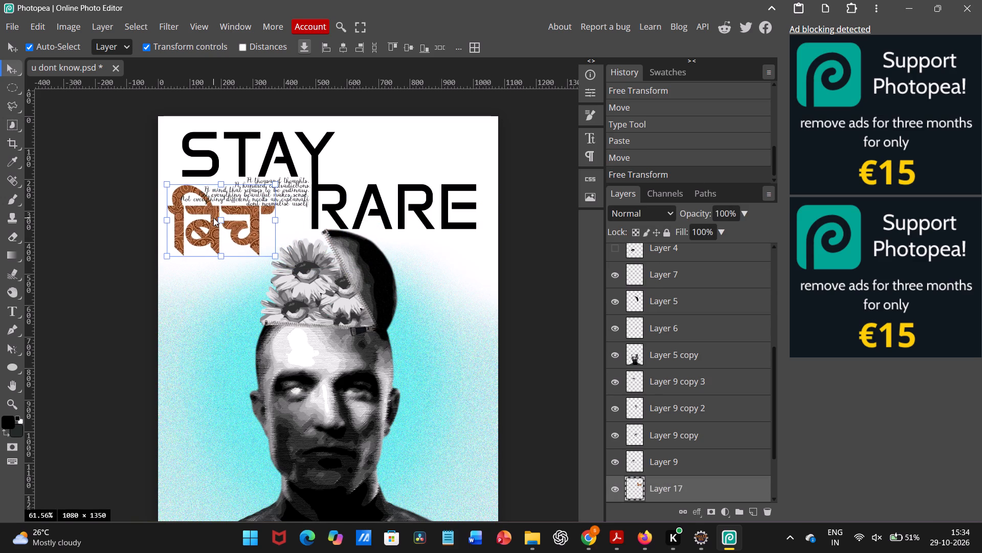
left_click_drag(213, 218, 244, 219)
left_click_drag(307, 260, 267, 240)
left_click_drag(240, 219, 271, 227)
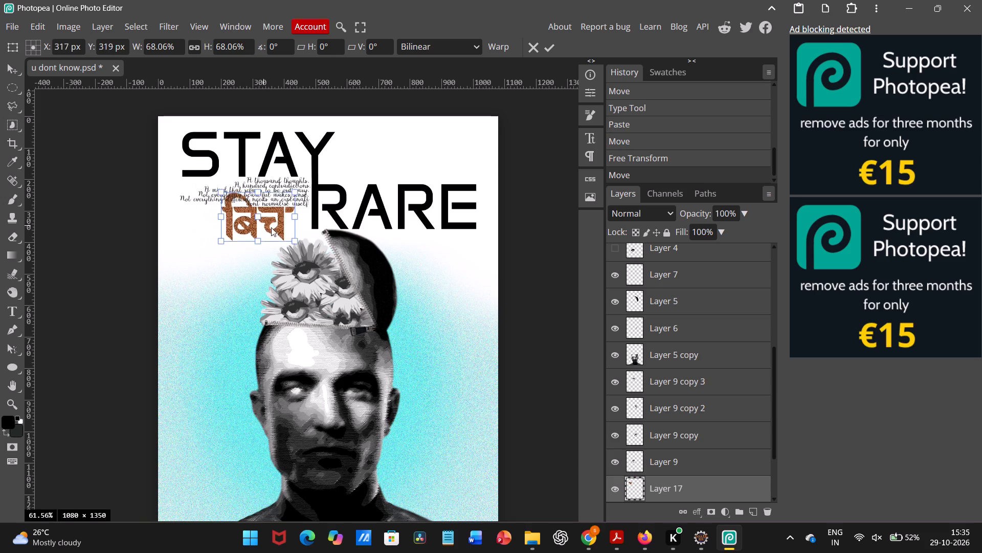
left_click_drag(271, 227, 278, 224)
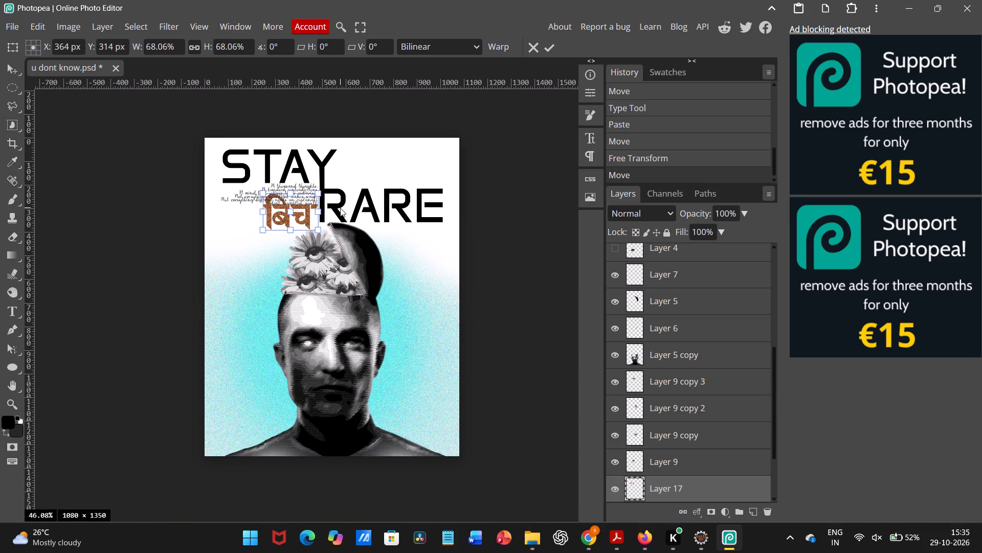
Move the reduced lettering under the last letters of RARE, at about X 898 px, Y 388 px, and apply the transform.
scroll(340, 208, "up", 1)
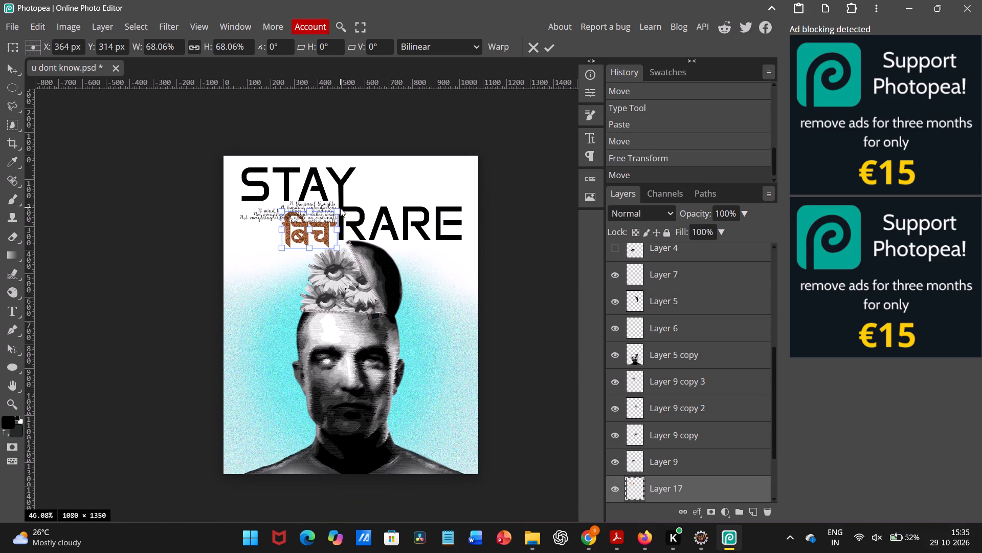
scroll(340, 208, "up", 1)
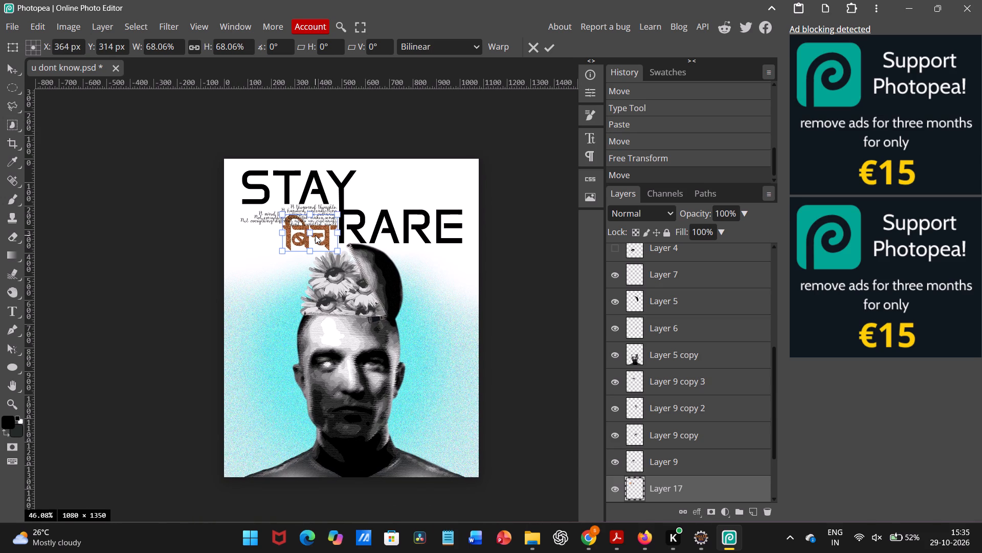
left_click_drag(315, 235, 433, 258)
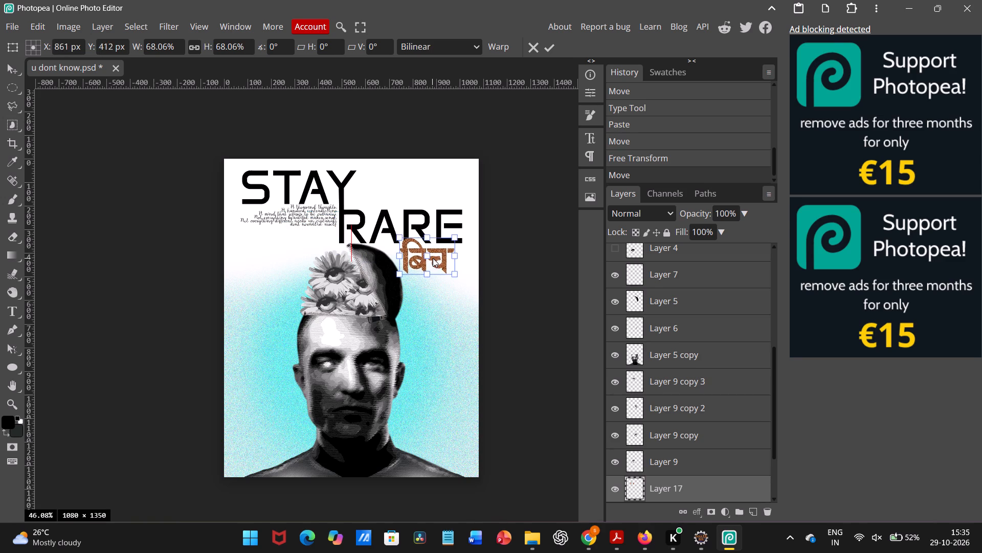
left_click_drag(433, 258, 440, 253)
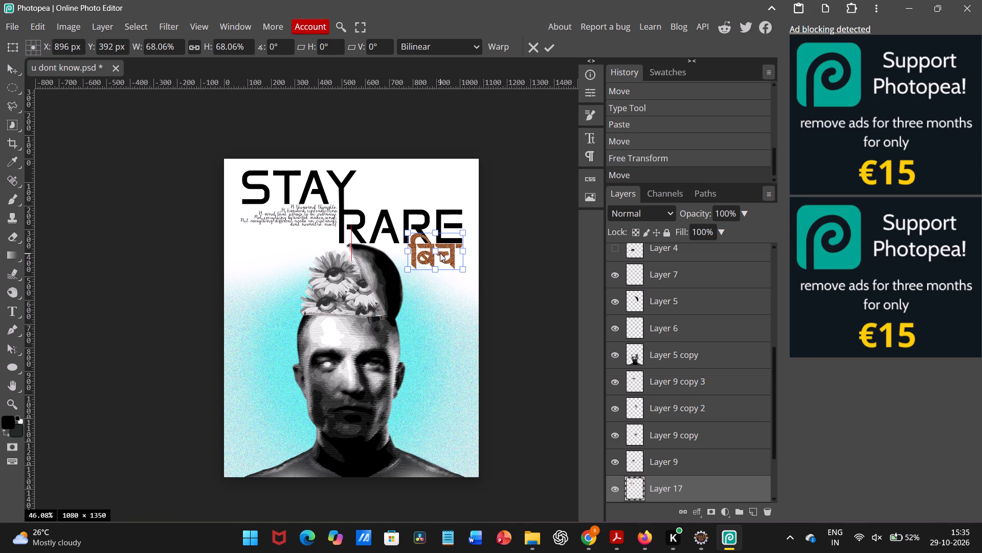
left_click_drag(440, 253, 442, 254)
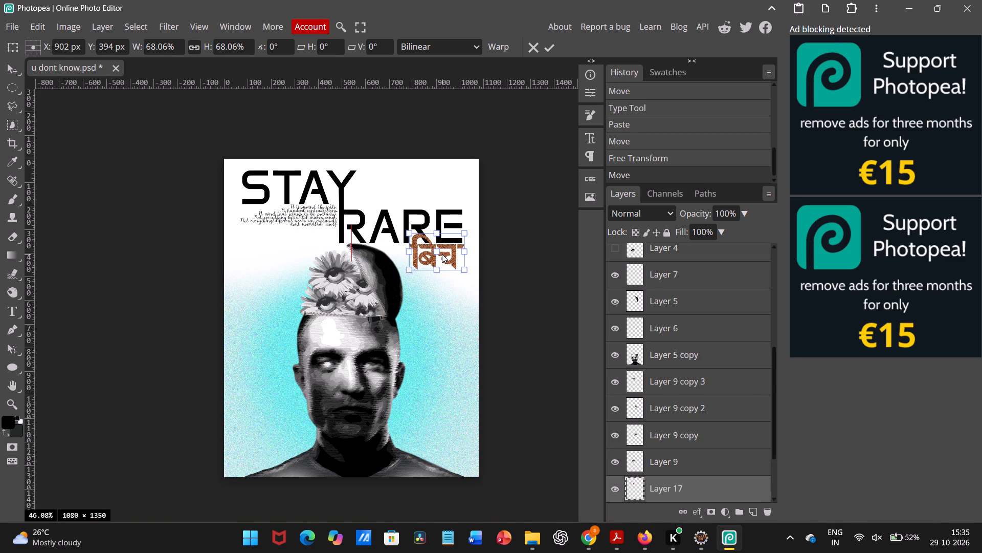
left_click_drag(442, 254, 441, 252)
left_click(525, 228)
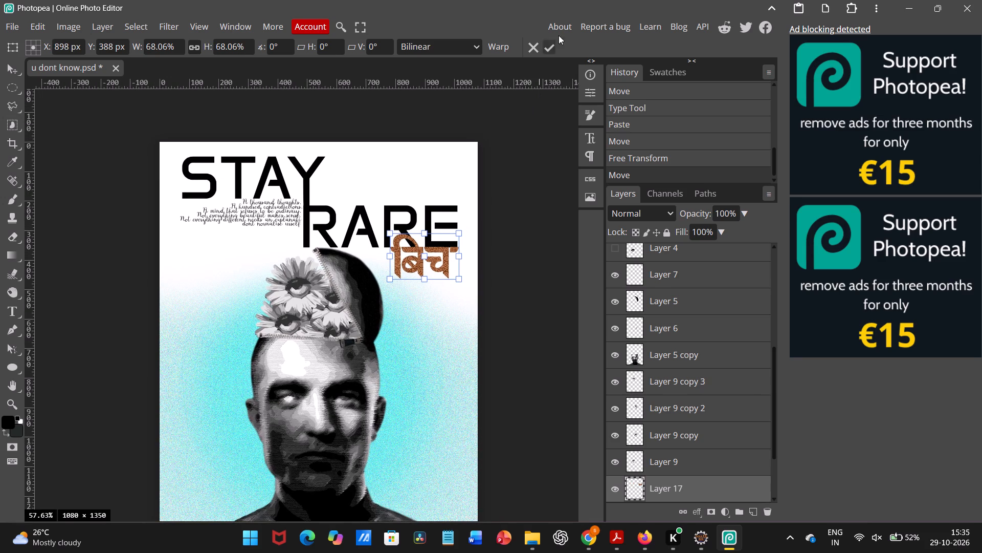
left_click(548, 44)
left_click(546, 205)
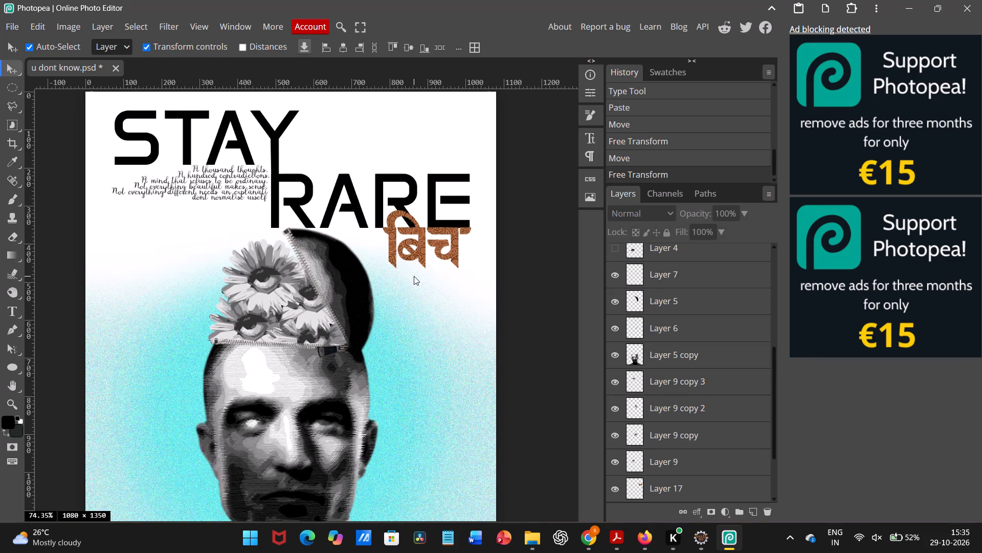
Nudge the brown lettering slightly where it overlaps the lower edge of RARE and check its fit.
left_click(424, 224)
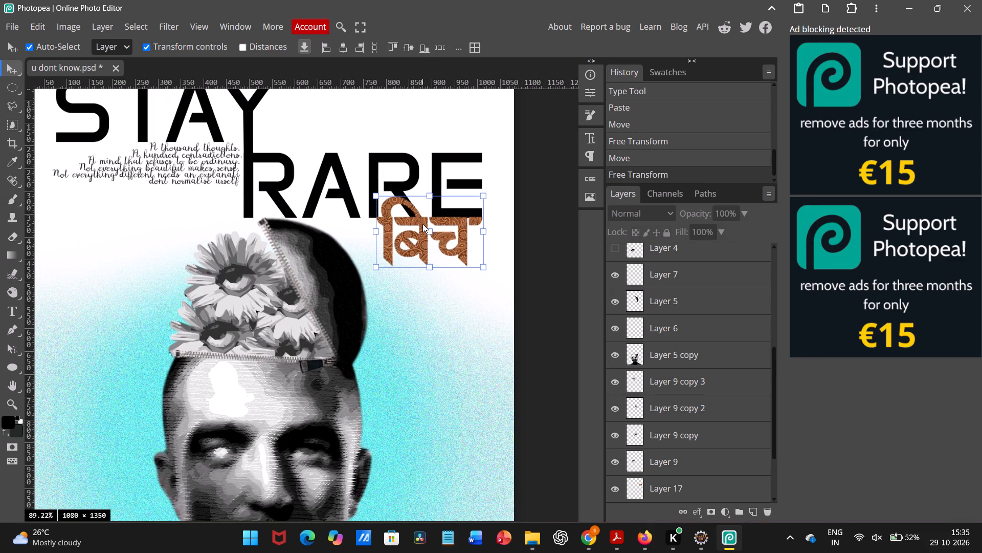
left_click(577, 195)
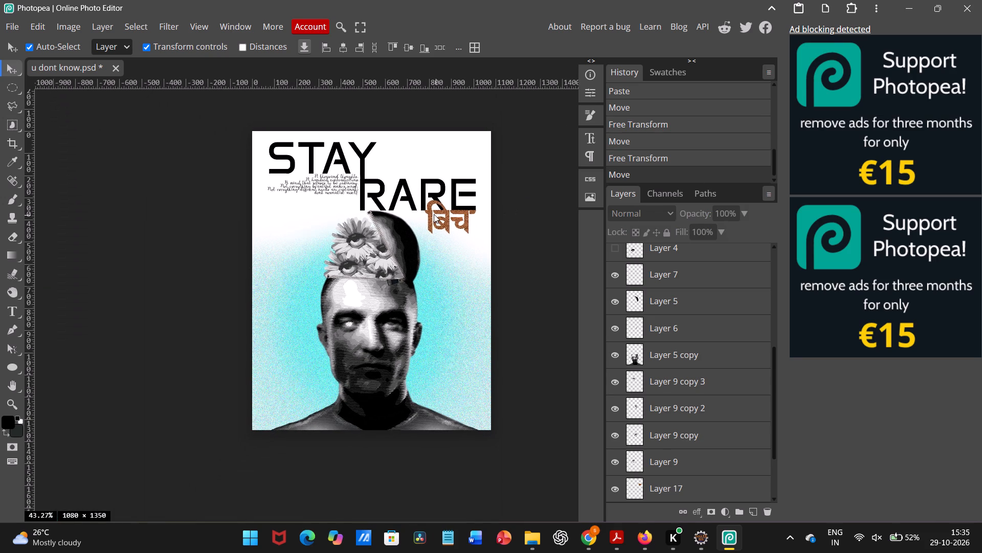
scroll(434, 214, "left", 2)
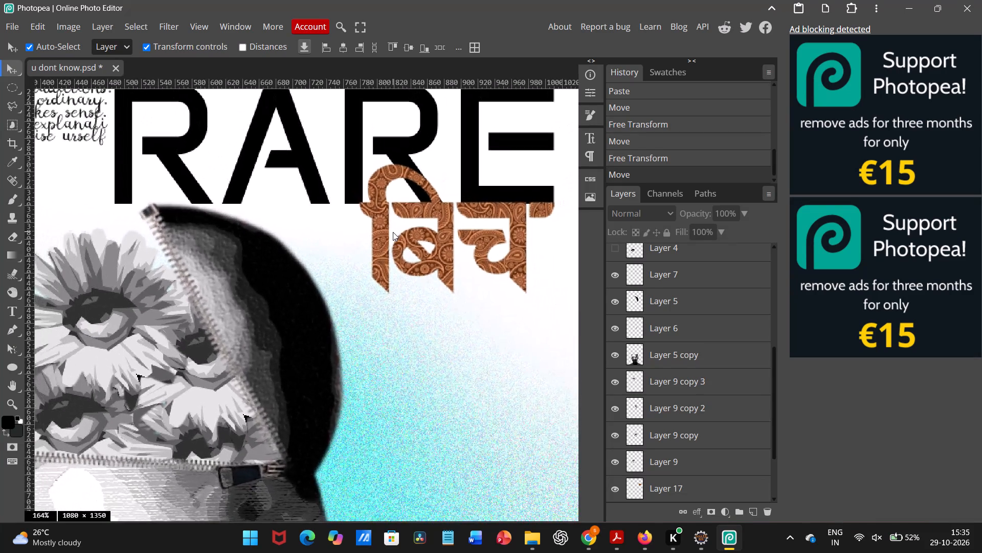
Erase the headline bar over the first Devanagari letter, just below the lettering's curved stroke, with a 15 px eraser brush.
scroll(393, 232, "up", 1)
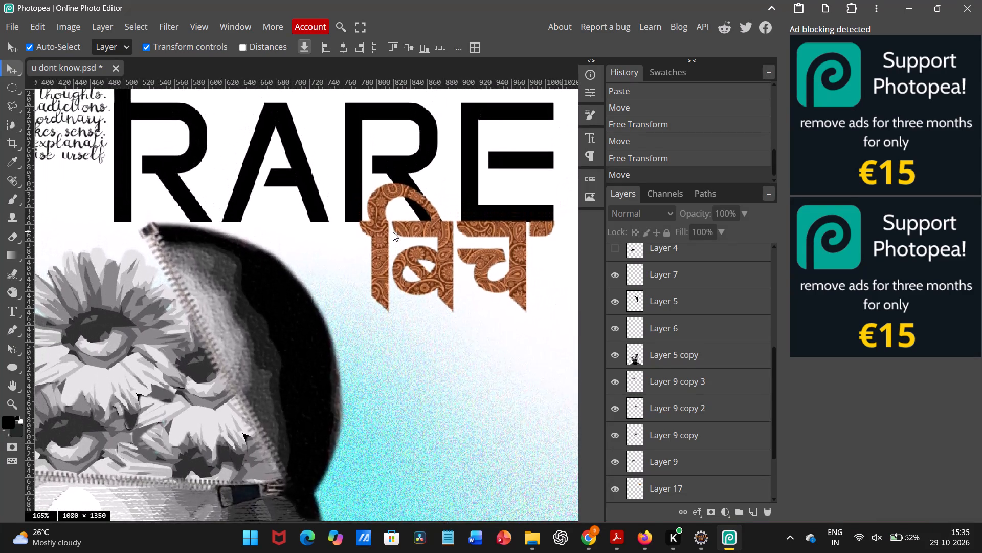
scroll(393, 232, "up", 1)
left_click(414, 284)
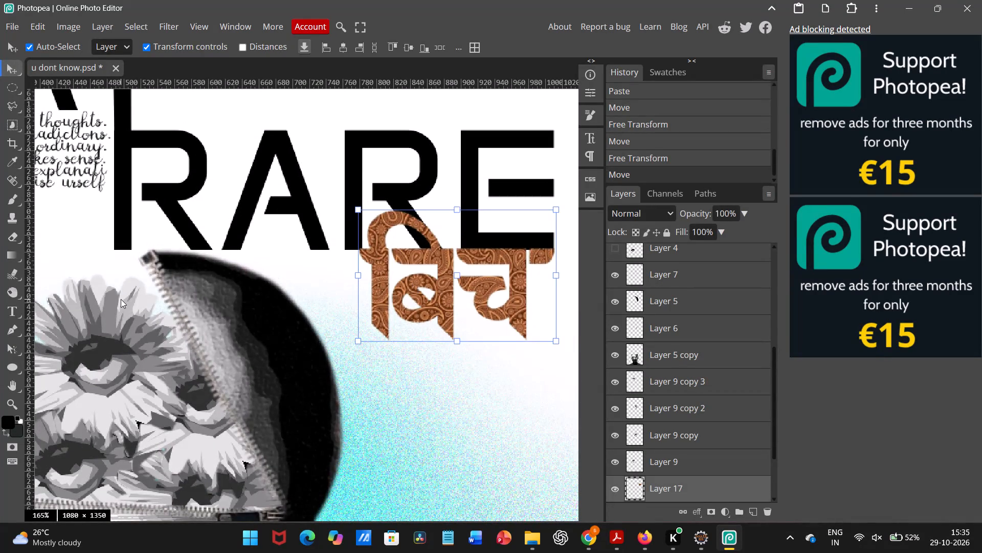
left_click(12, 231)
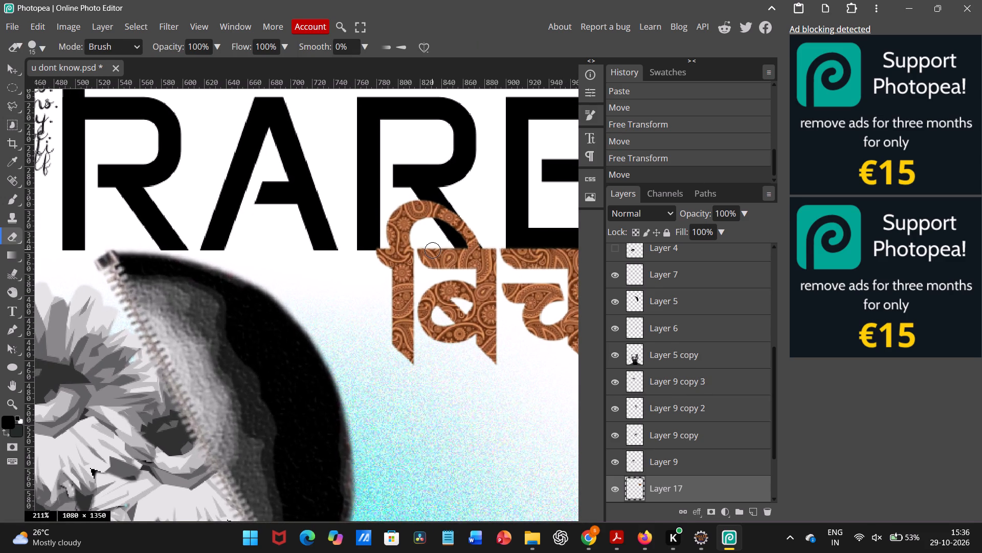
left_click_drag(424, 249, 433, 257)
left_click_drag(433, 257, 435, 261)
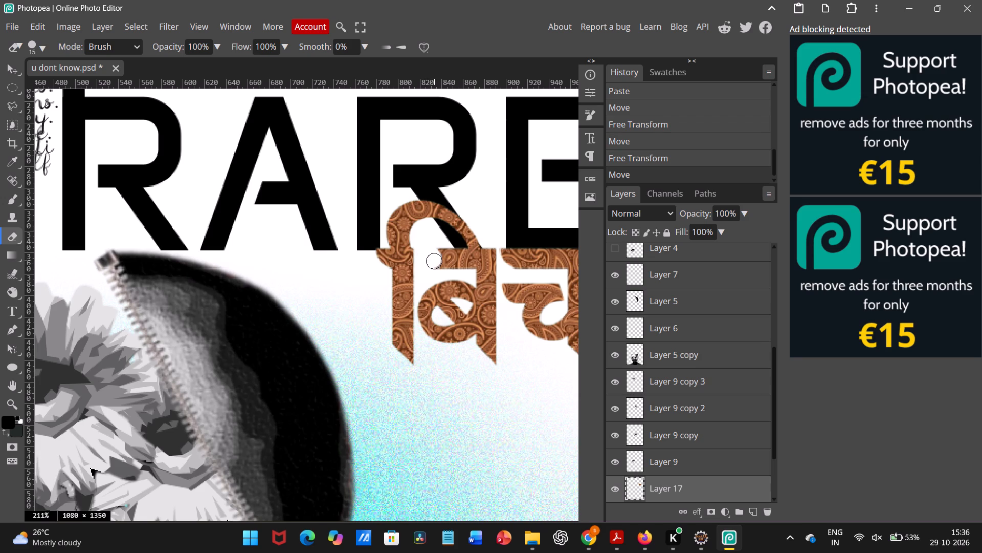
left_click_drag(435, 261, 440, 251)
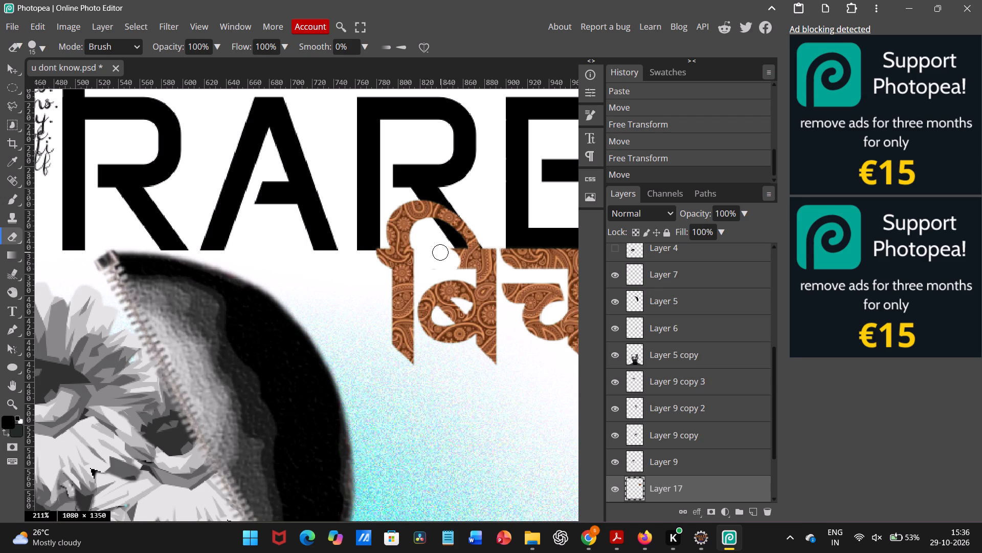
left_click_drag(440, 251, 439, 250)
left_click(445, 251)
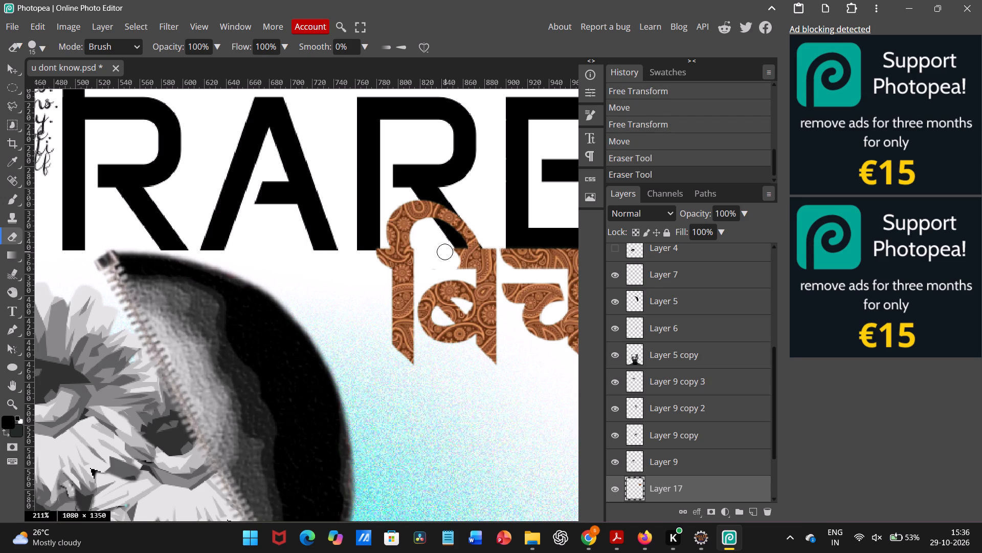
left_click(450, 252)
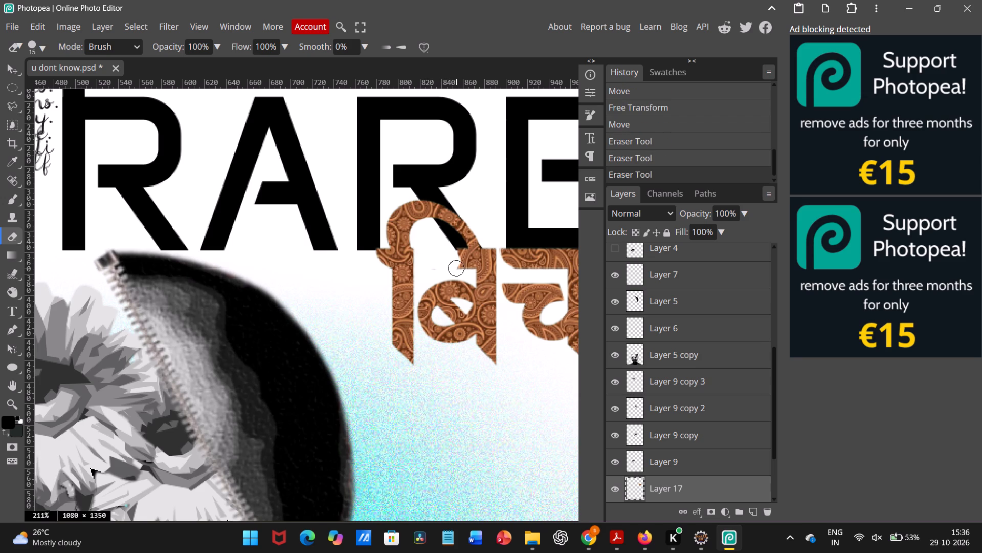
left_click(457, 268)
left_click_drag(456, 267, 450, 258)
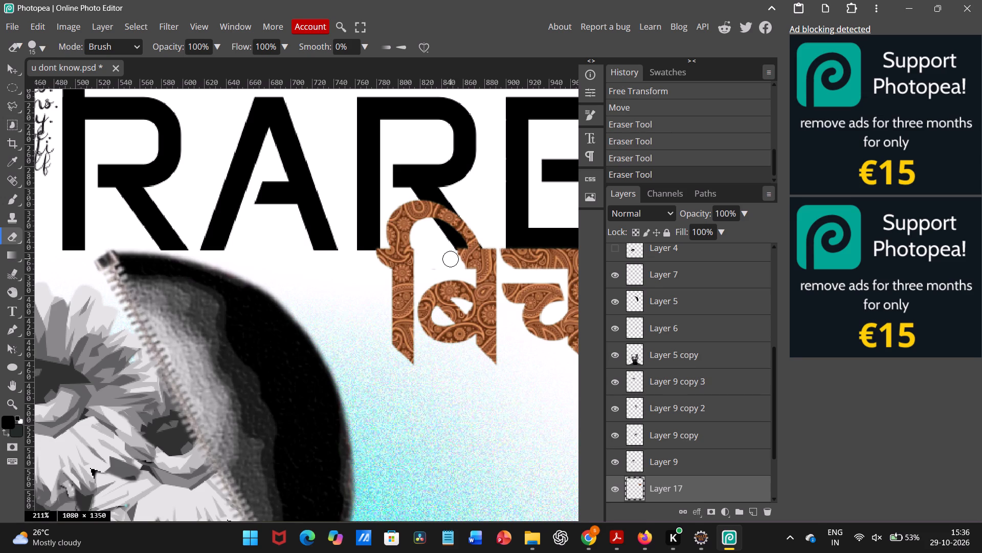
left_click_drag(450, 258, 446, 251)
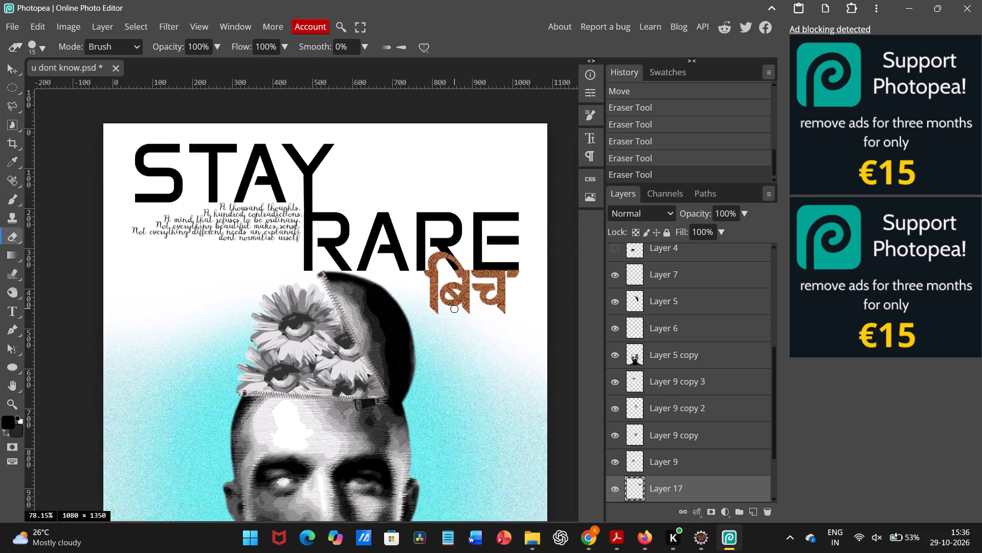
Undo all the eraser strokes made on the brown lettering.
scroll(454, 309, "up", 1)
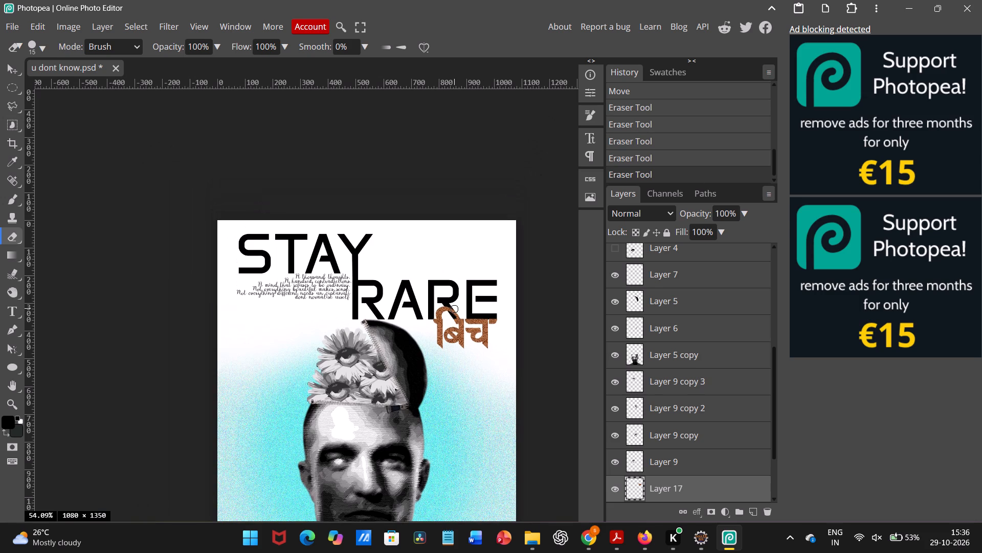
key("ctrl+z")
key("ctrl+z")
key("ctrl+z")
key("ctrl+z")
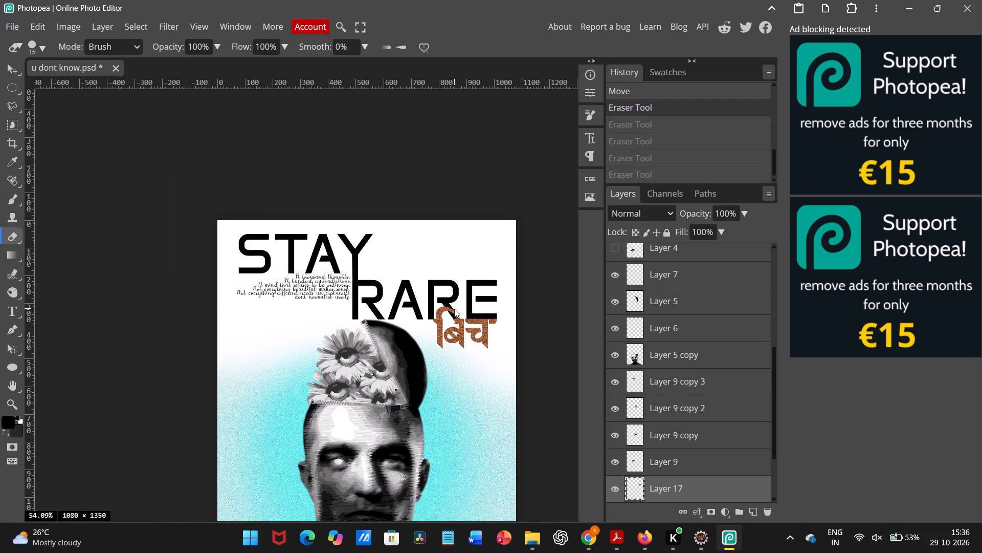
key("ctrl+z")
Nudge the brown lettering under RARE to about X 900 px, Y 391 px and apply the transform.
scroll(470, 333, "left", 1)
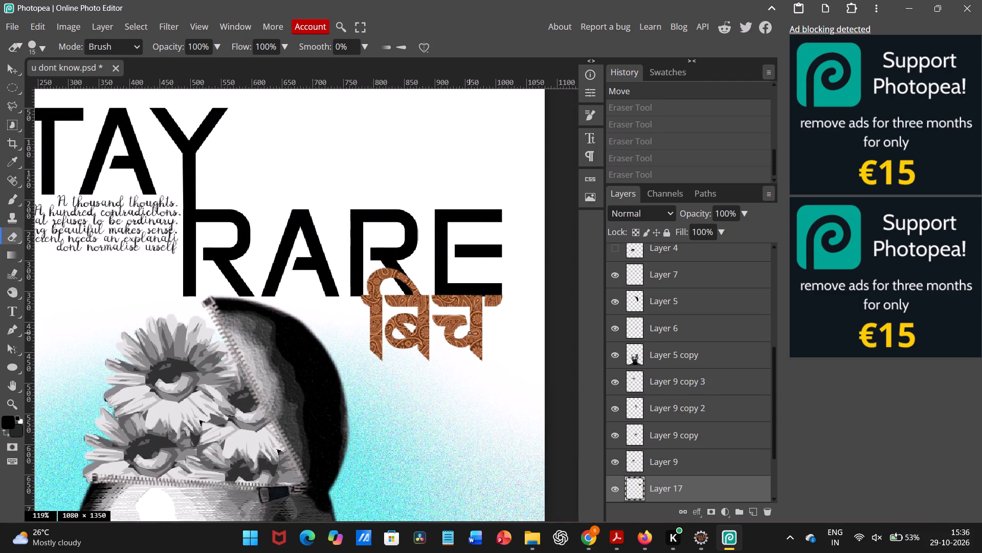
scroll(470, 333, "left", 1)
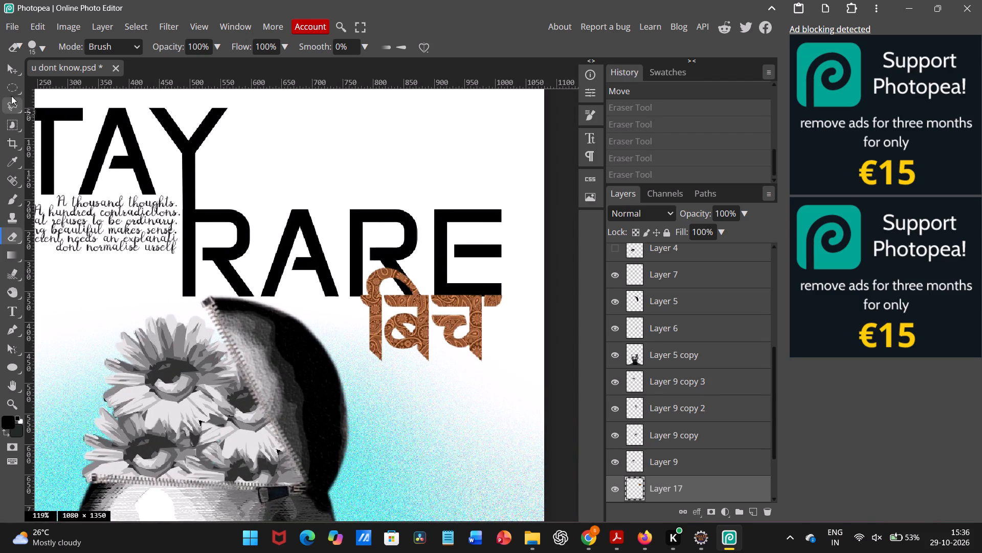
left_click(10, 69)
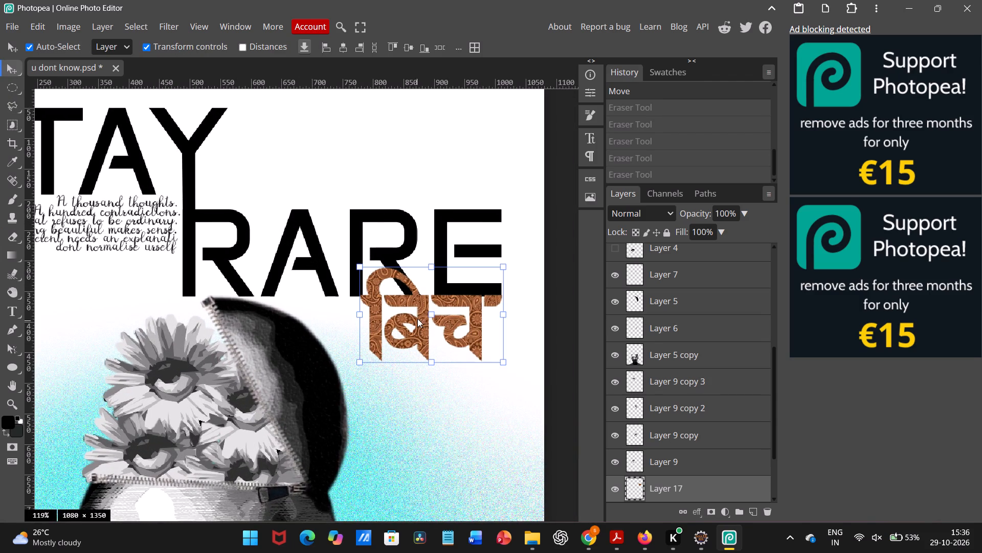
left_click(419, 313)
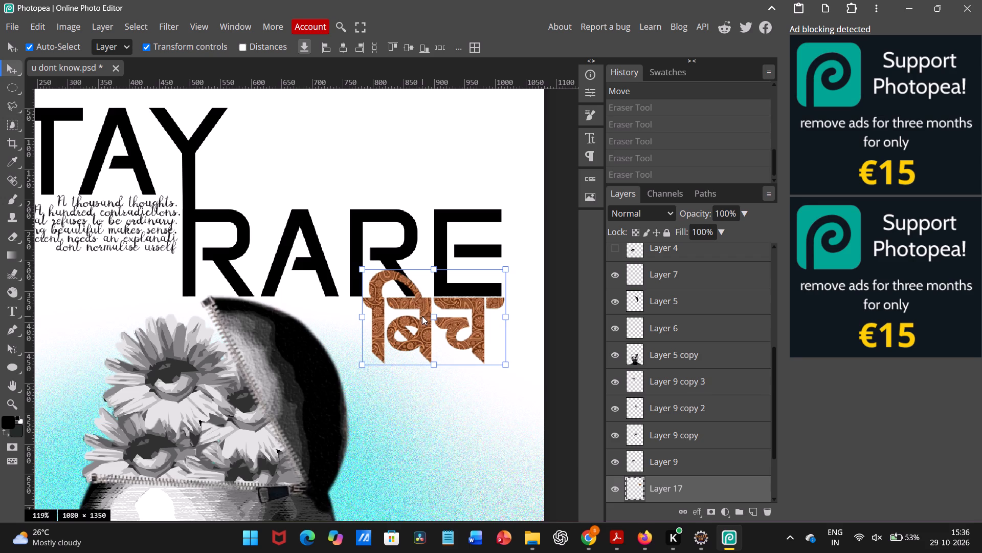
left_click(517, 314)
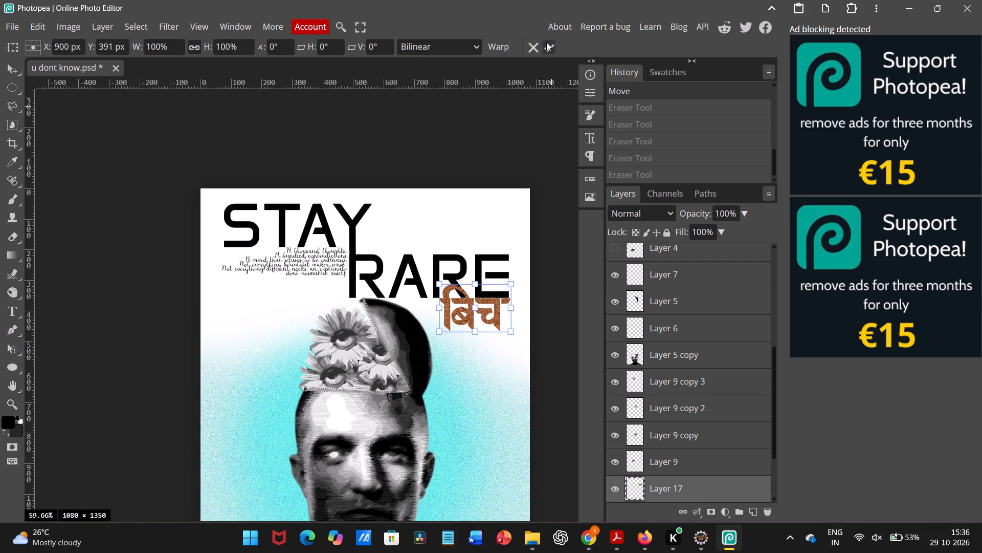
left_click(546, 42)
left_click(538, 132)
scroll(538, 132, "left", 1)
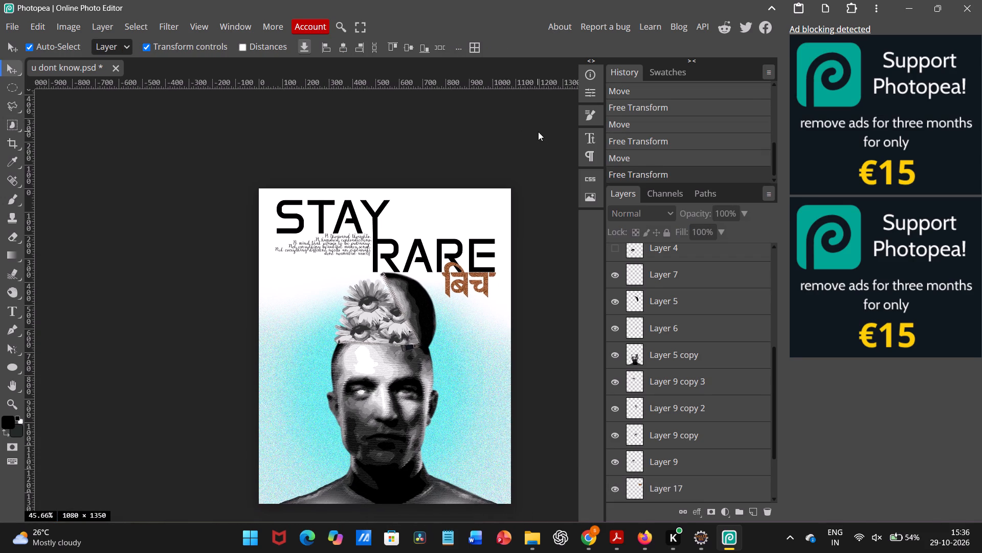
scroll(538, 132, "left", 1)
Open the Filter Gallery on the brown lettering and preview the Film Grain, Colored Pencil, Cutout and Dry Brush effects.
scroll(493, 257, "down", 1)
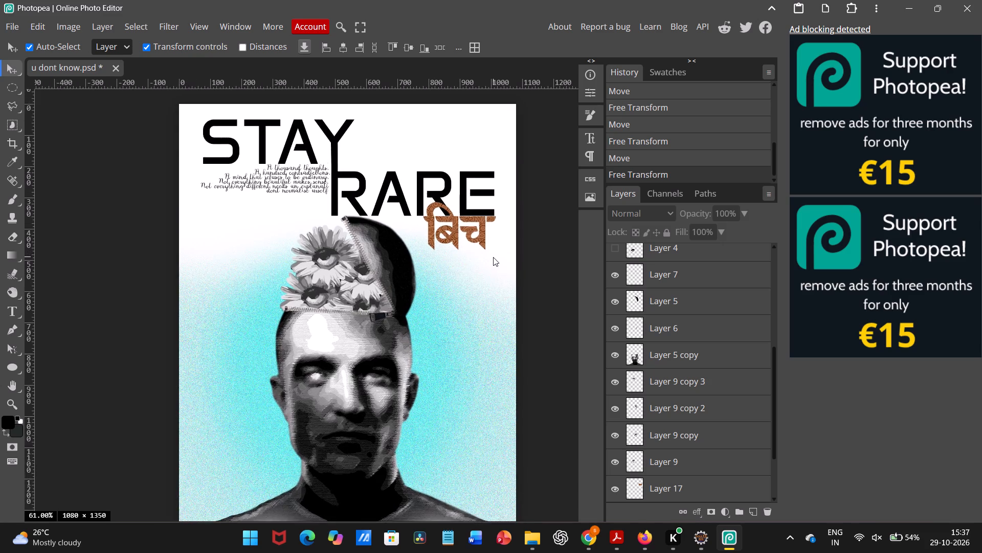
left_click(450, 226)
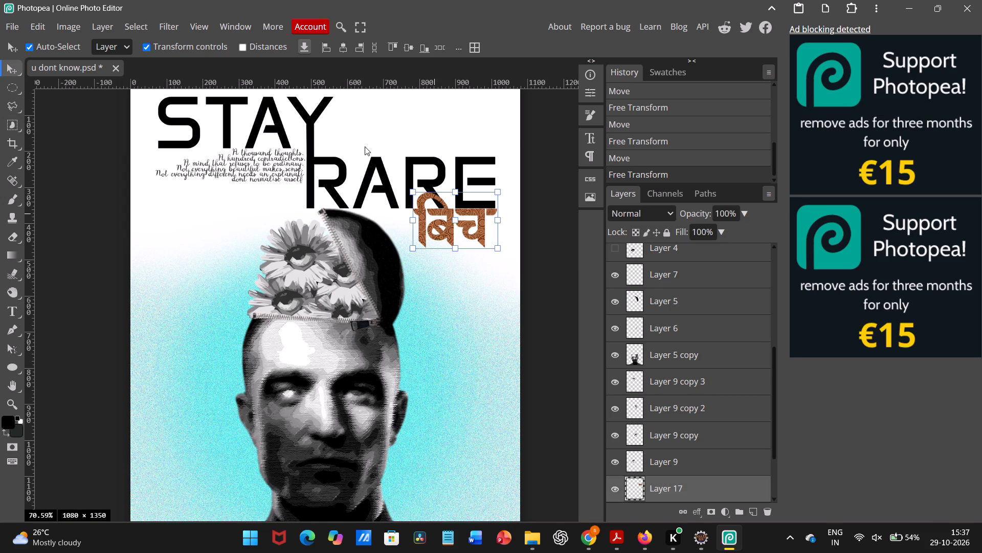
left_click(159, 23)
left_click(176, 69)
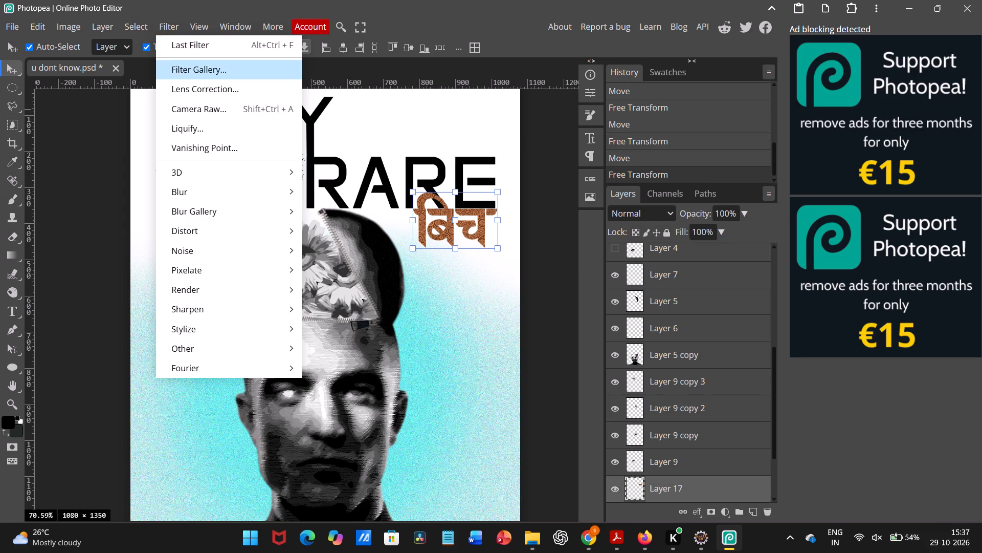
left_click(468, 128)
left_click(471, 95)
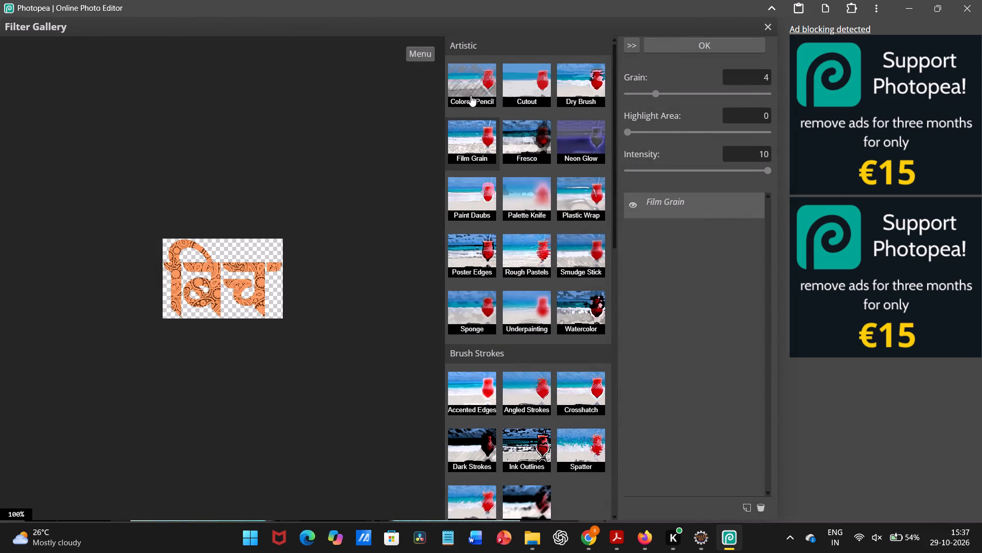
left_click(529, 87)
left_click(480, 80)
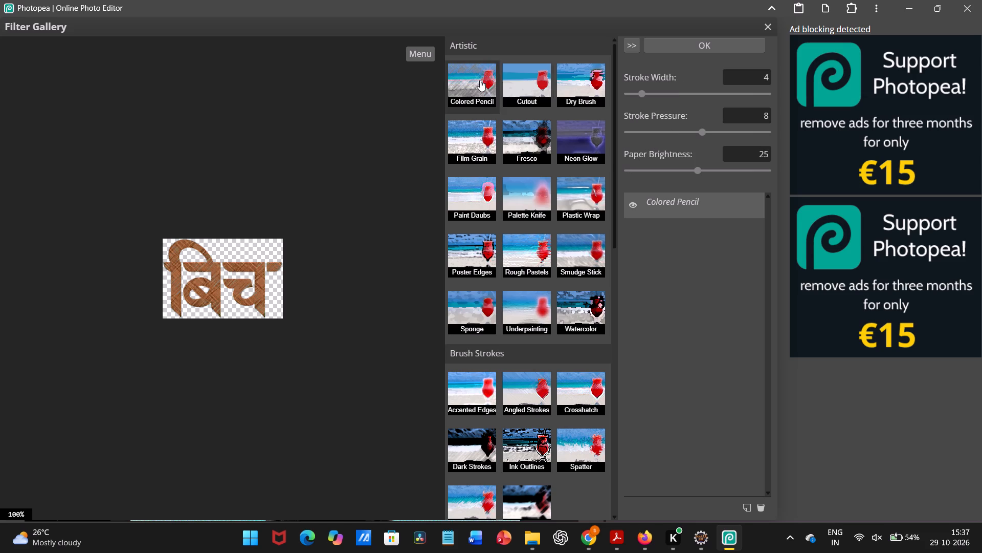
left_click(533, 81)
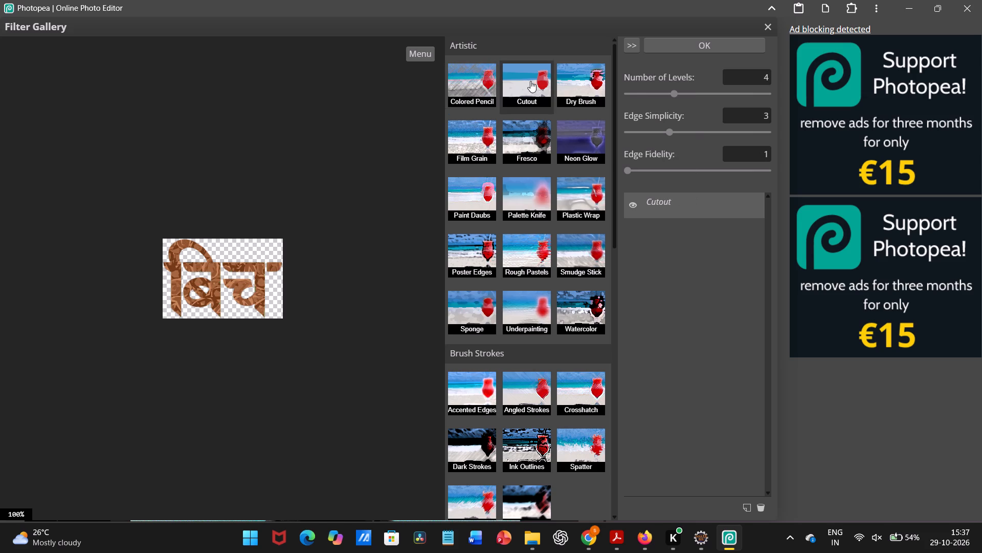
left_click(493, 83)
left_click(482, 88)
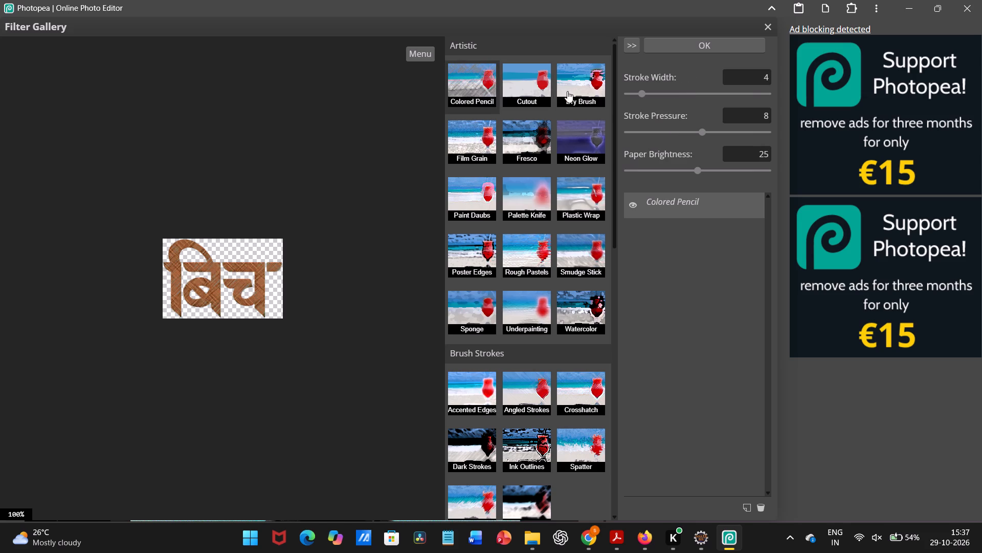
left_click(587, 91)
Preview the Fresco, Neon Glow, Palette Knife, Plastic Wrap, Rough Pastels, Poster Edges, Smudge Stick, Underpainting and Sponge effects on the lettering.
left_click(528, 138)
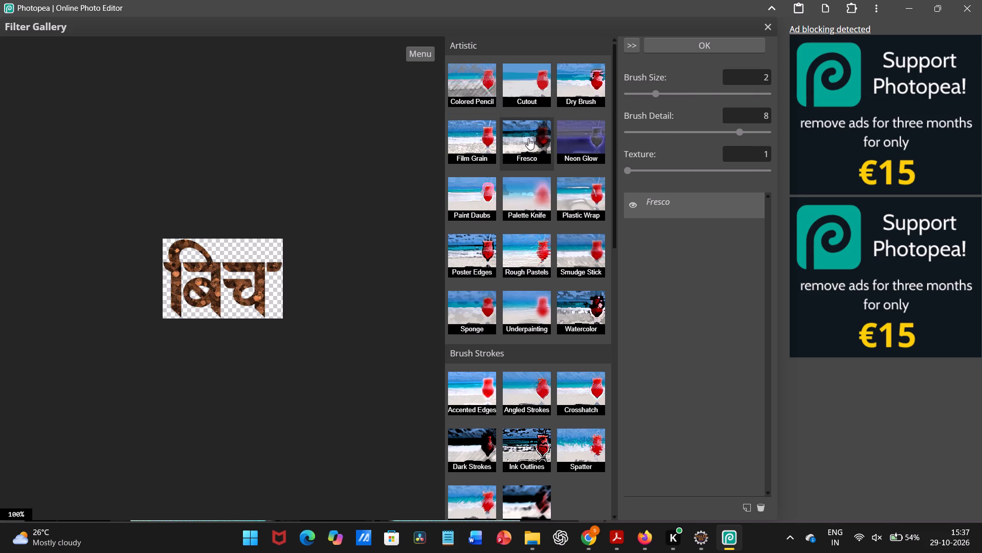
left_click(573, 142)
left_click(538, 192)
left_click(576, 197)
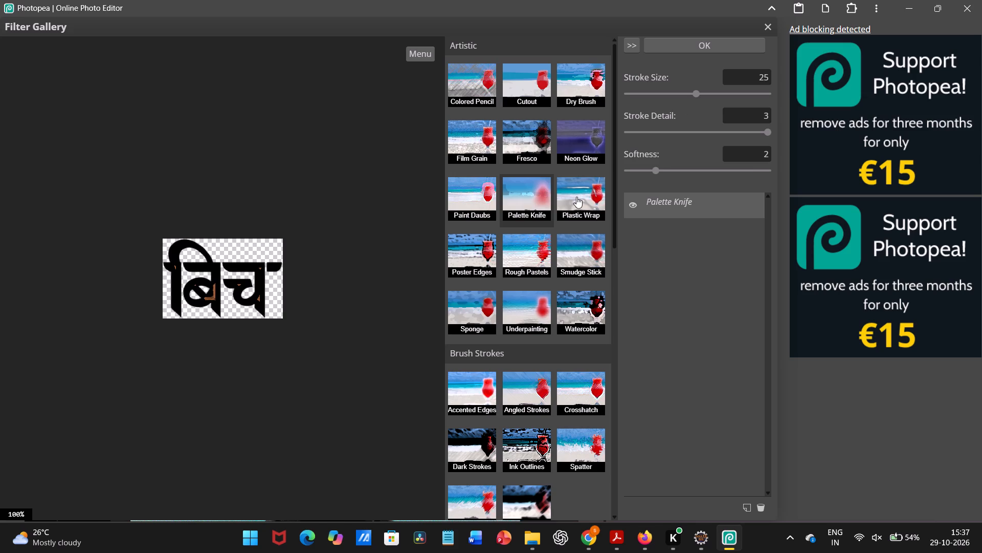
left_click(509, 259)
left_click(476, 257)
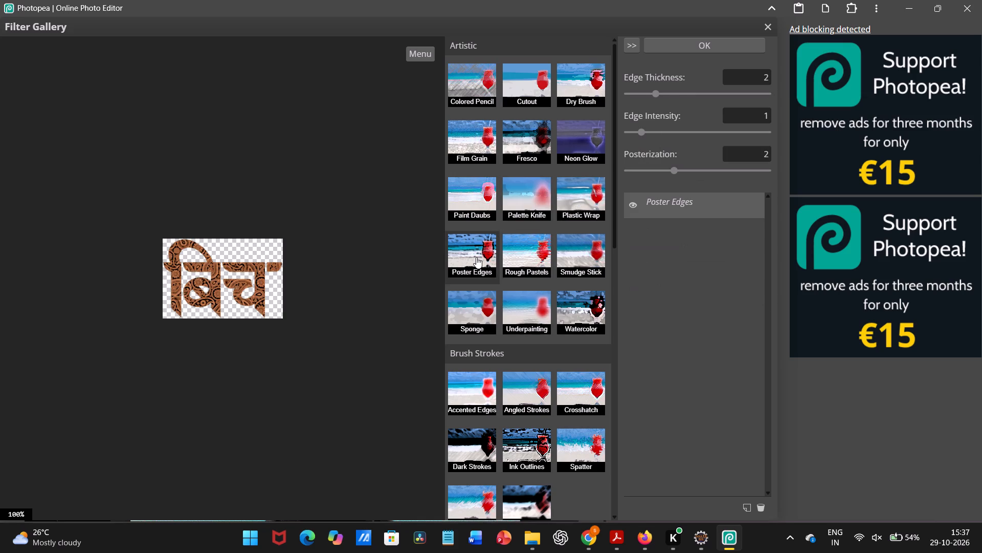
left_click(568, 250)
scroll(568, 250, "down", 1)
left_click(531, 242)
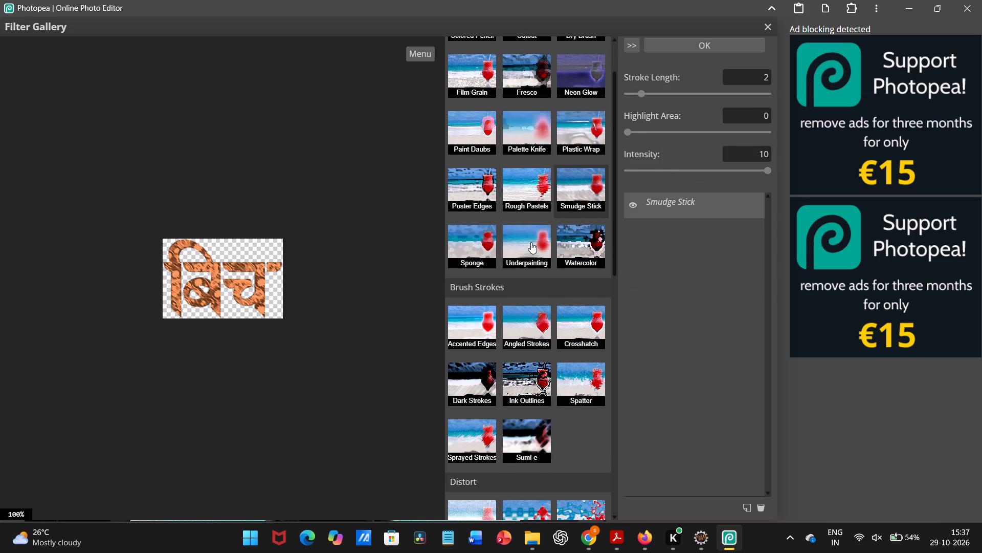
left_click(481, 247)
left_click(524, 252)
Preview the Brush Strokes effects on the lettering, including Accented Edges, Angled Strokes, Dark Strokes and Crosshatch.
scroll(524, 252, "down", 1)
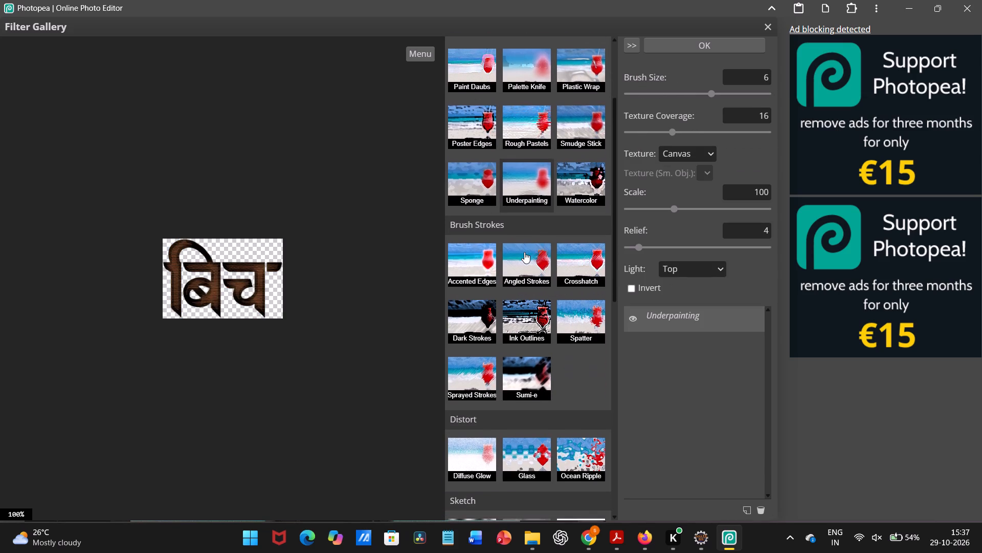
scroll(524, 252, "down", 1)
left_click(524, 252)
left_click(478, 260)
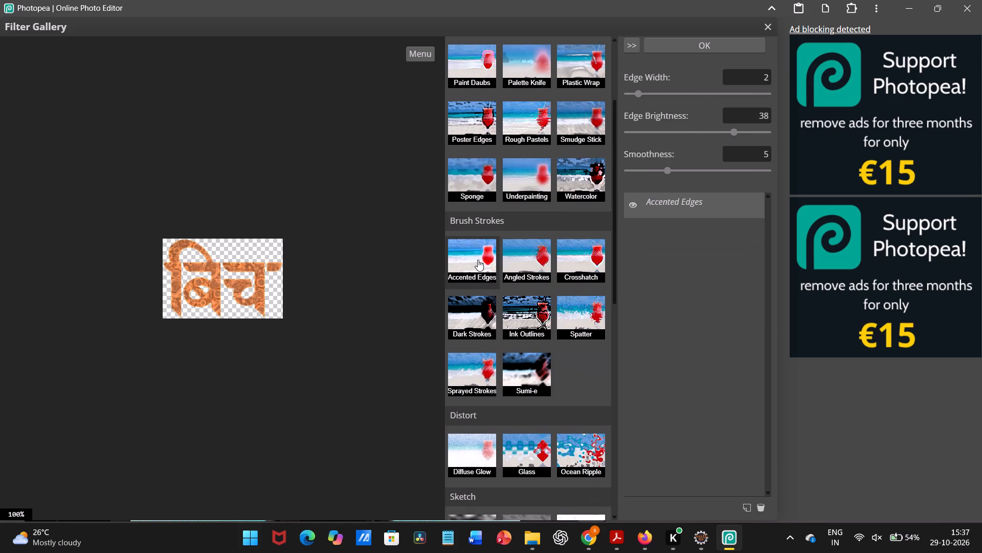
left_click(519, 262)
left_click(579, 267)
scroll(579, 267, "down", 1)
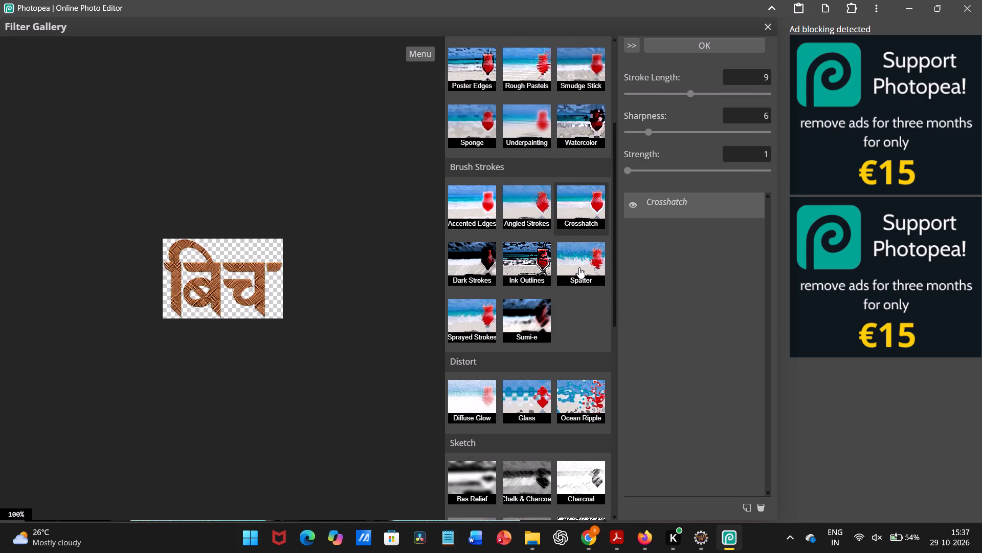
left_click(527, 266)
left_click(486, 262)
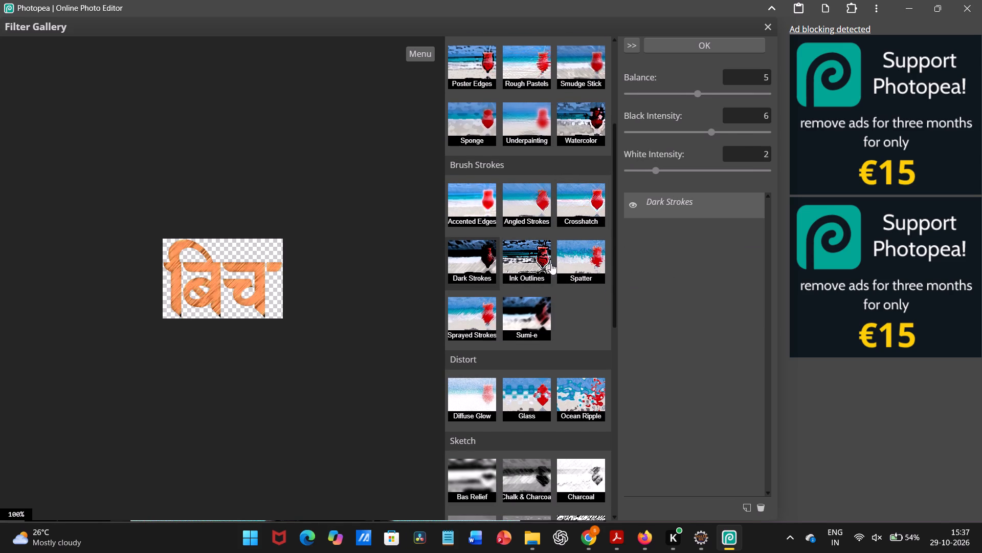
left_click(567, 262)
left_click(582, 199)
scroll(582, 199, "down", 1)
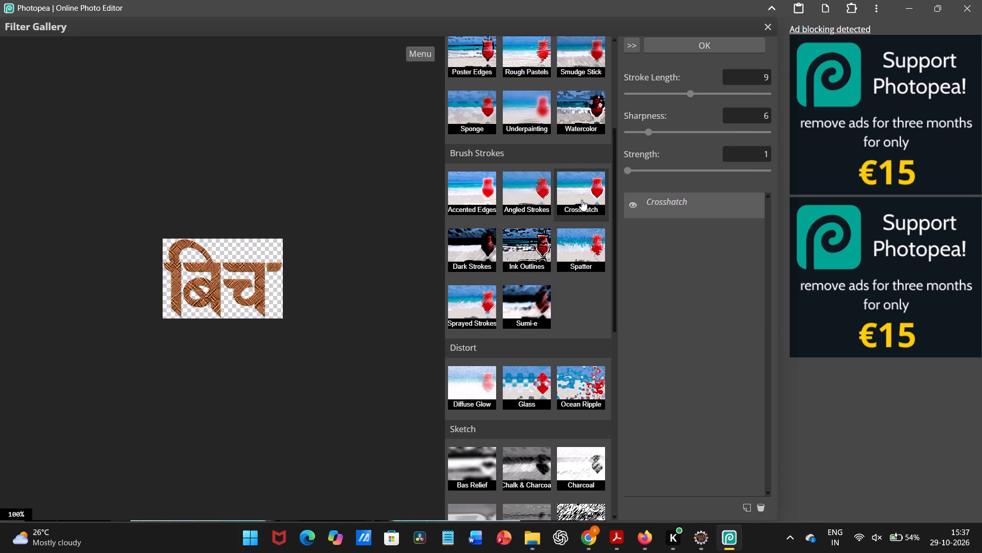
scroll(547, 216, "down", 3)
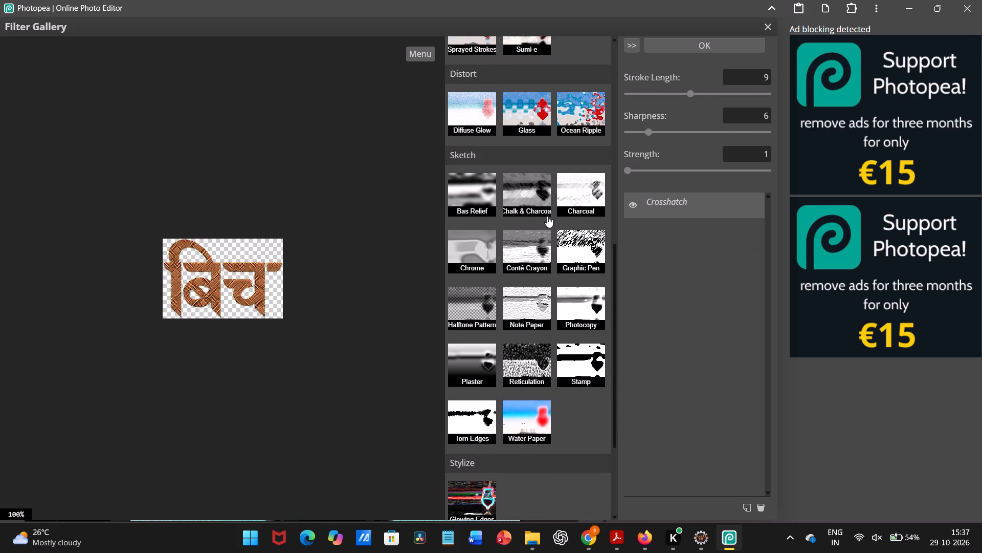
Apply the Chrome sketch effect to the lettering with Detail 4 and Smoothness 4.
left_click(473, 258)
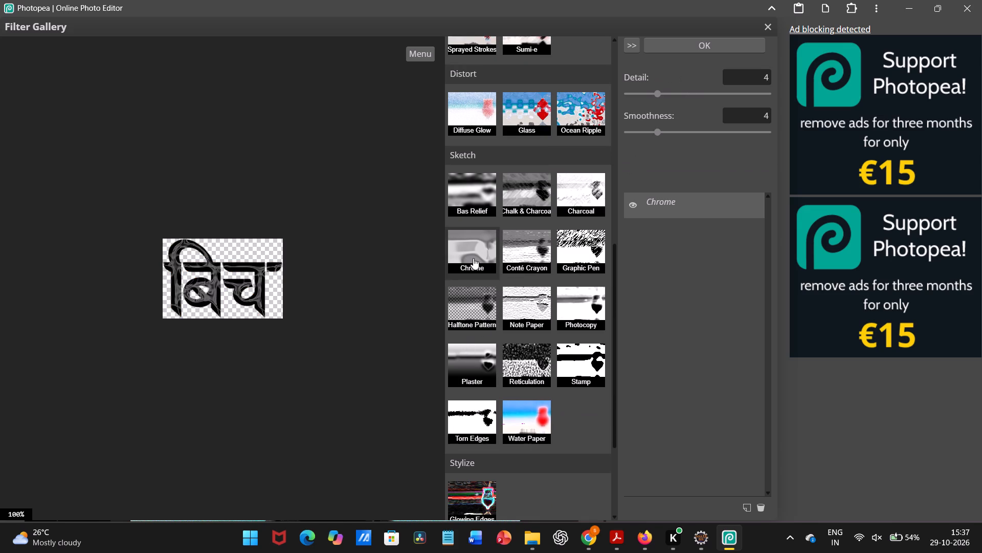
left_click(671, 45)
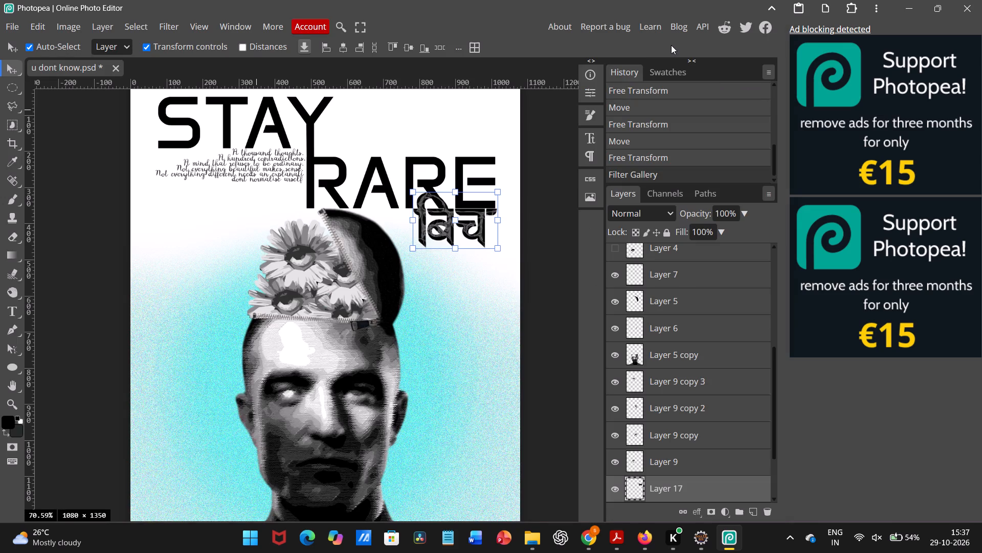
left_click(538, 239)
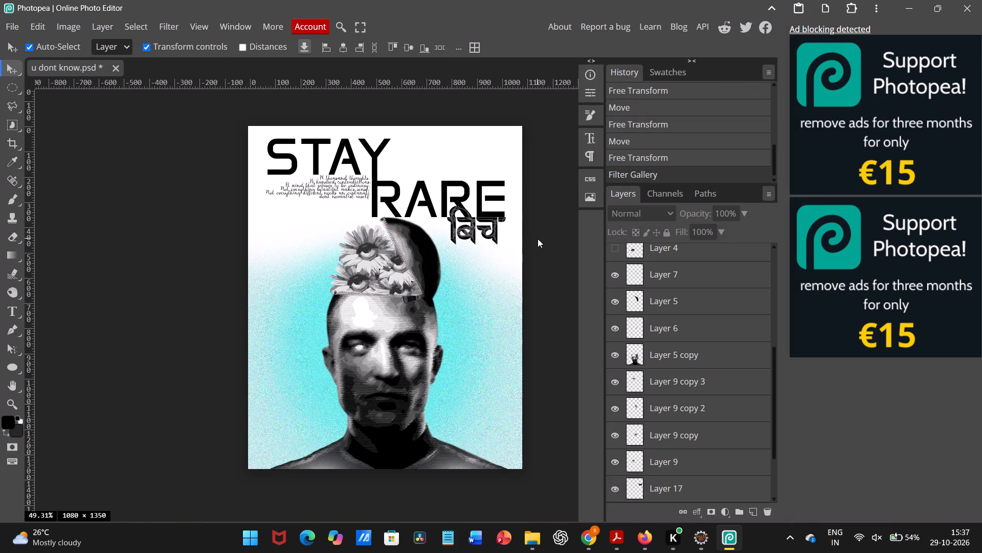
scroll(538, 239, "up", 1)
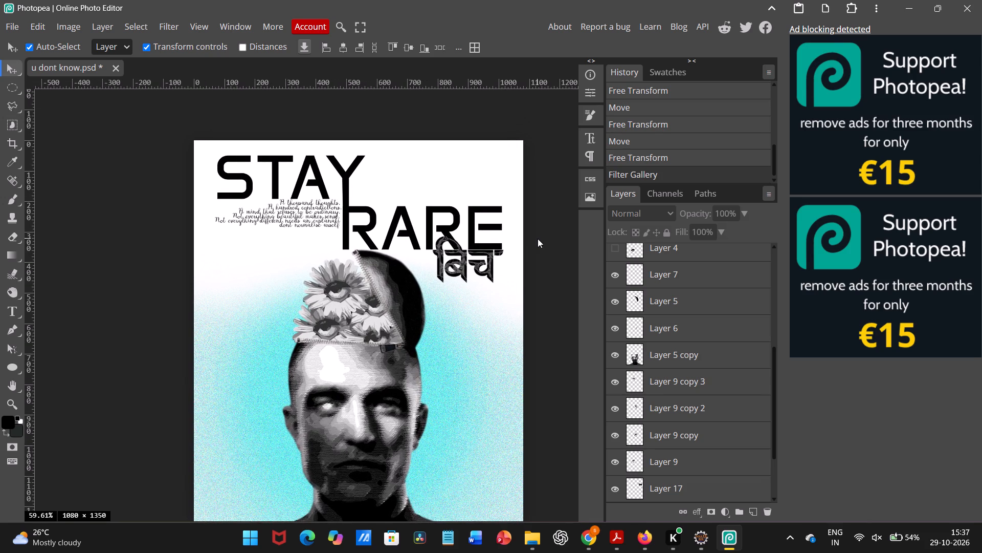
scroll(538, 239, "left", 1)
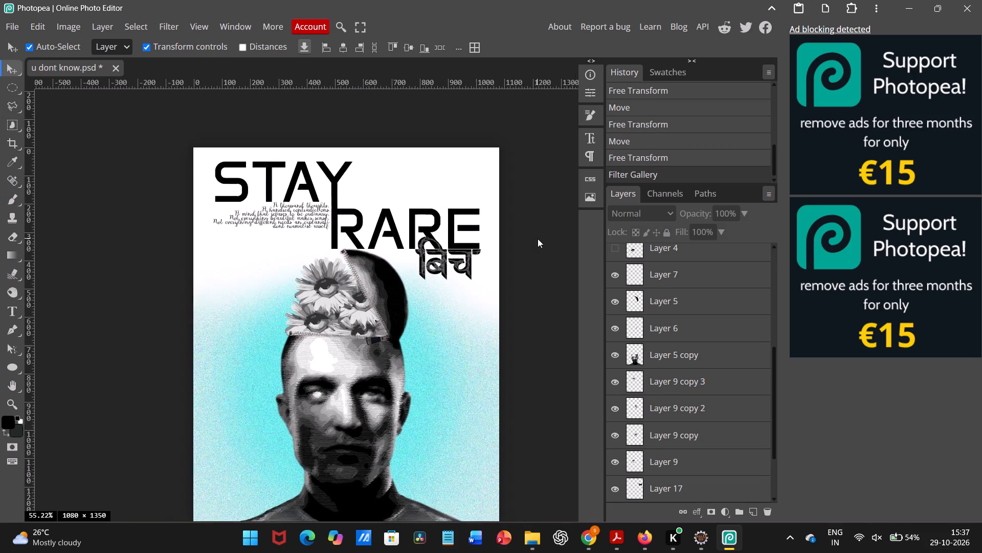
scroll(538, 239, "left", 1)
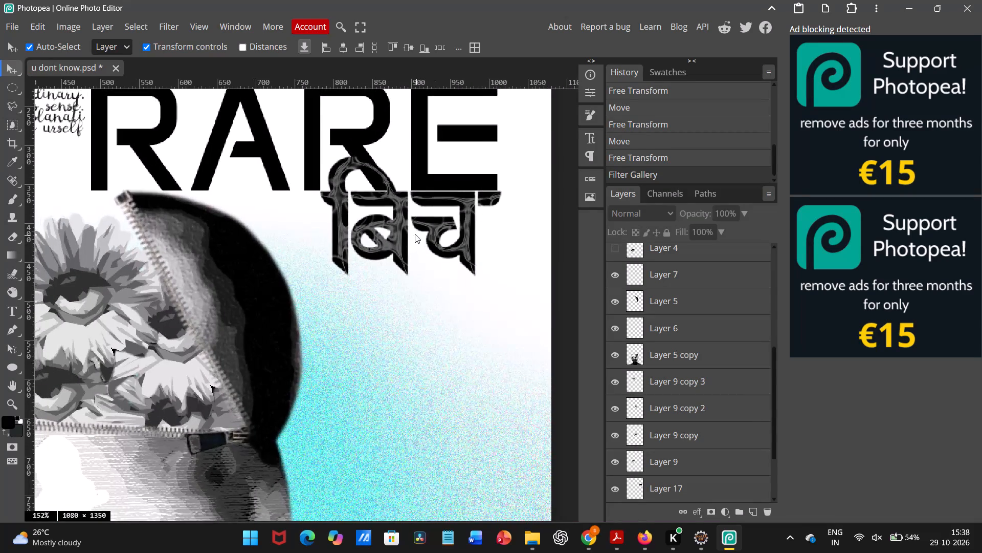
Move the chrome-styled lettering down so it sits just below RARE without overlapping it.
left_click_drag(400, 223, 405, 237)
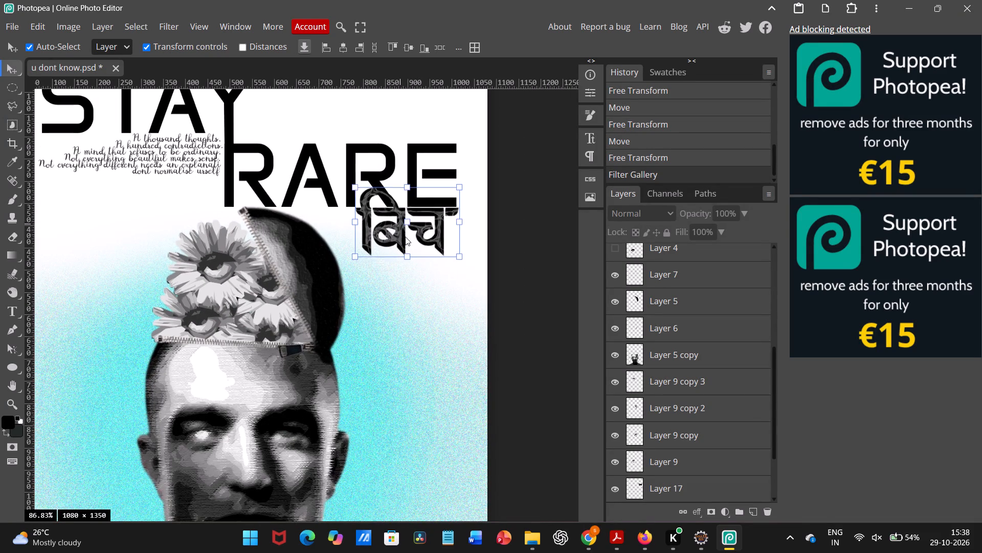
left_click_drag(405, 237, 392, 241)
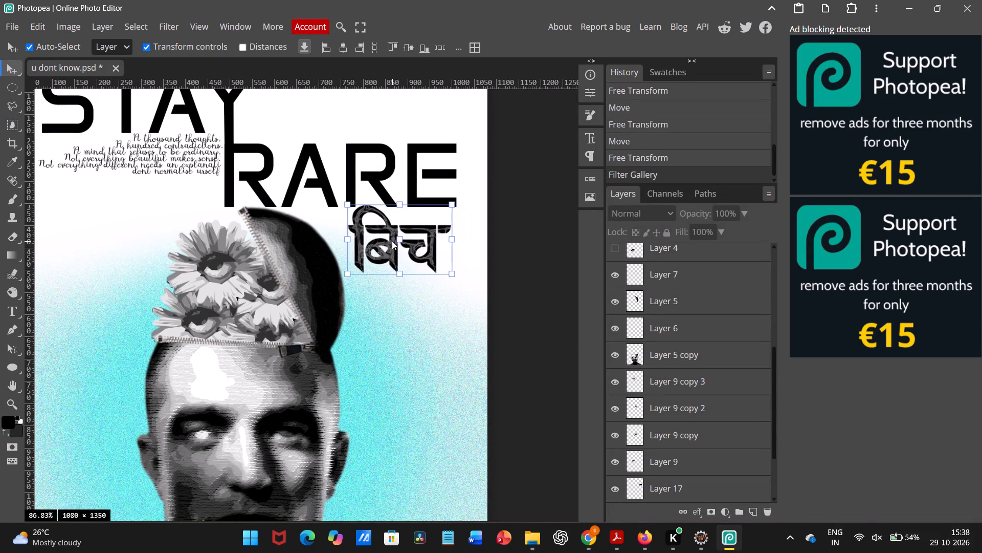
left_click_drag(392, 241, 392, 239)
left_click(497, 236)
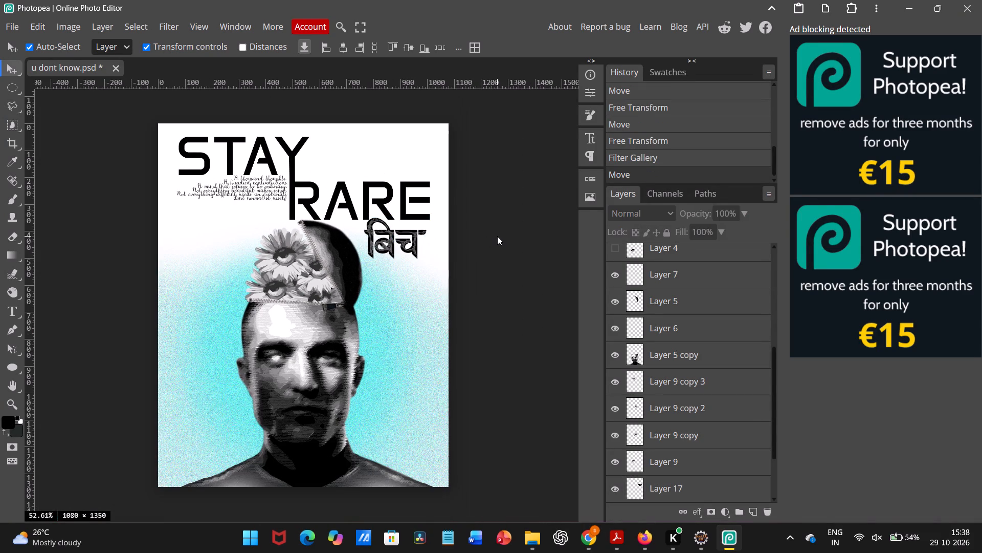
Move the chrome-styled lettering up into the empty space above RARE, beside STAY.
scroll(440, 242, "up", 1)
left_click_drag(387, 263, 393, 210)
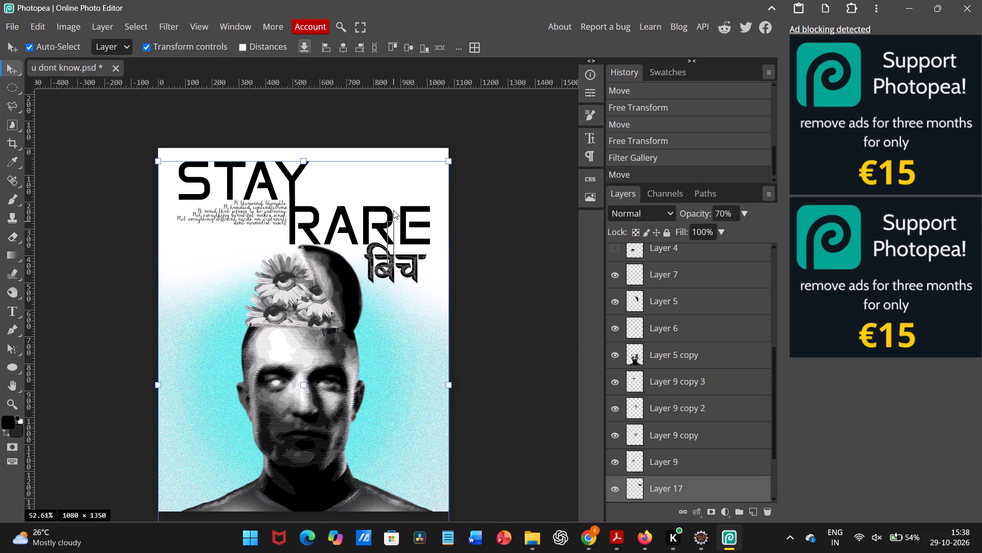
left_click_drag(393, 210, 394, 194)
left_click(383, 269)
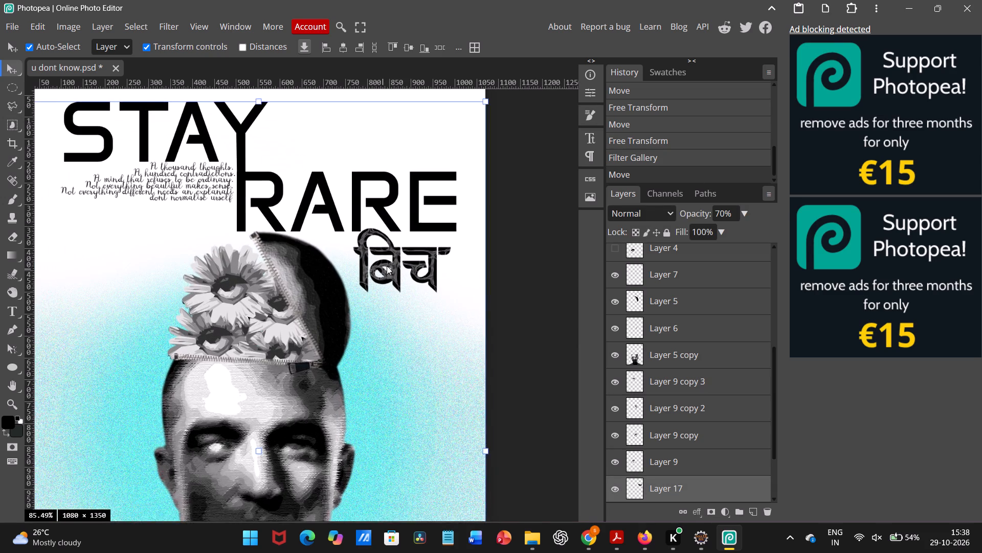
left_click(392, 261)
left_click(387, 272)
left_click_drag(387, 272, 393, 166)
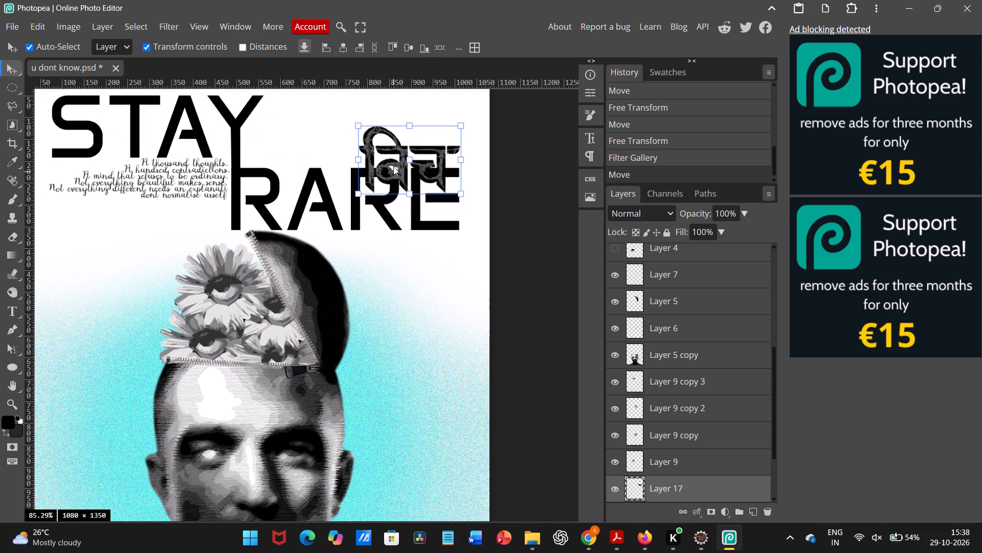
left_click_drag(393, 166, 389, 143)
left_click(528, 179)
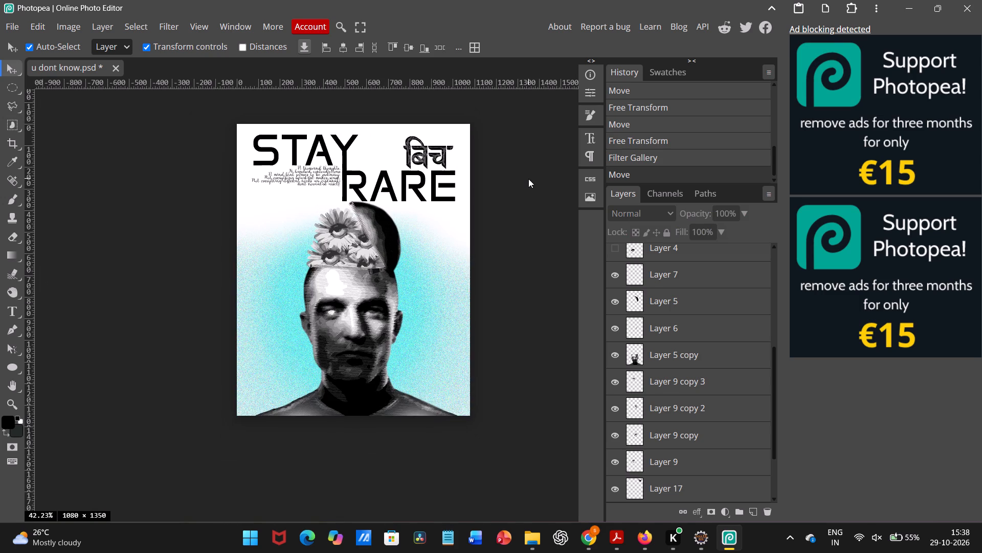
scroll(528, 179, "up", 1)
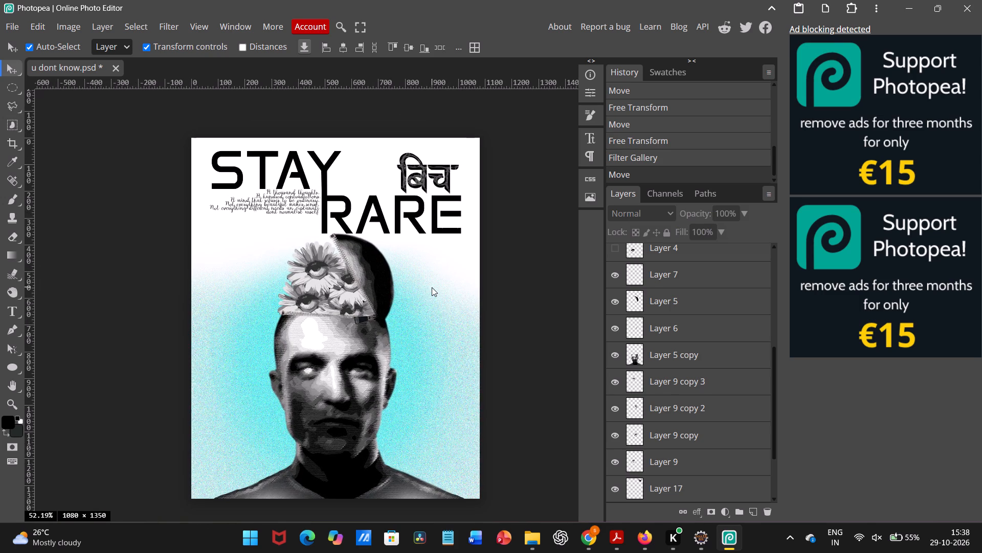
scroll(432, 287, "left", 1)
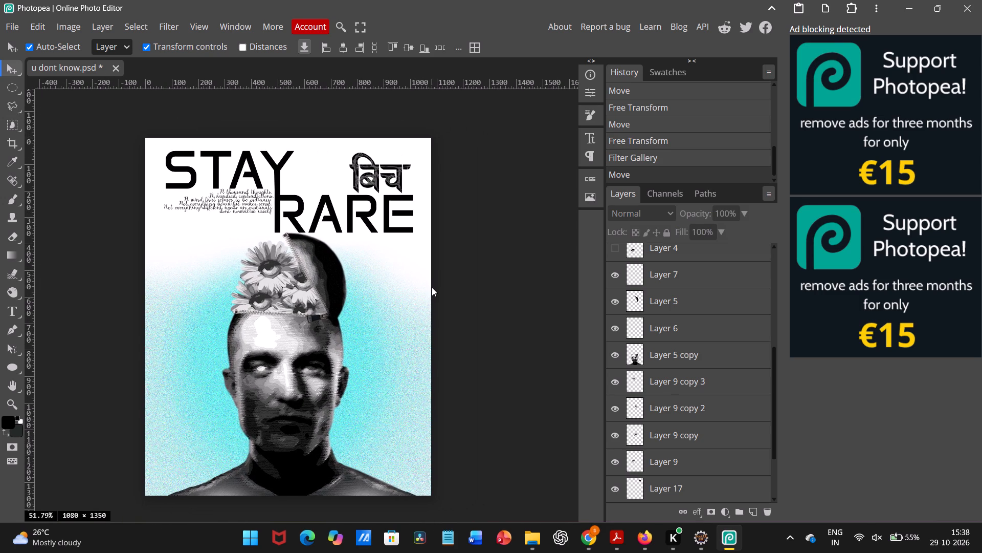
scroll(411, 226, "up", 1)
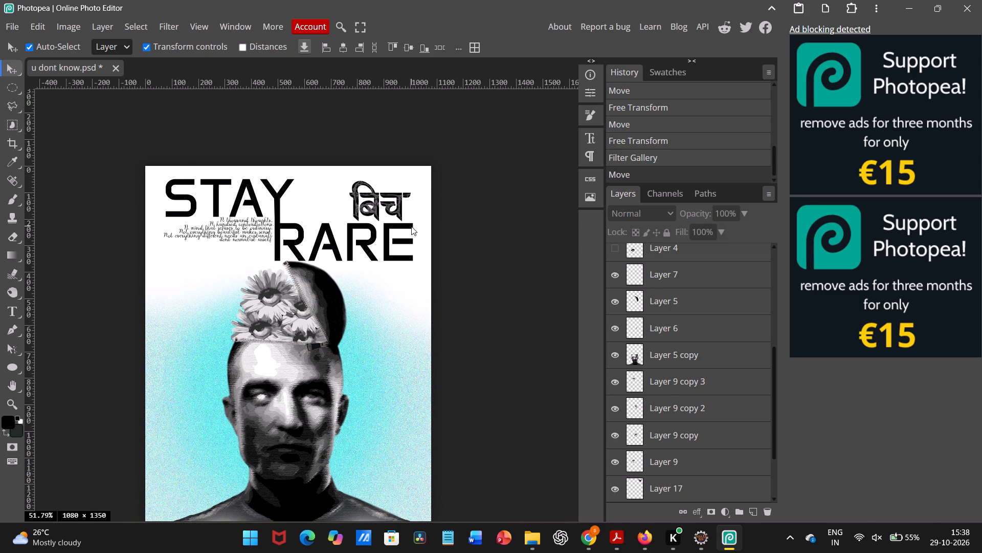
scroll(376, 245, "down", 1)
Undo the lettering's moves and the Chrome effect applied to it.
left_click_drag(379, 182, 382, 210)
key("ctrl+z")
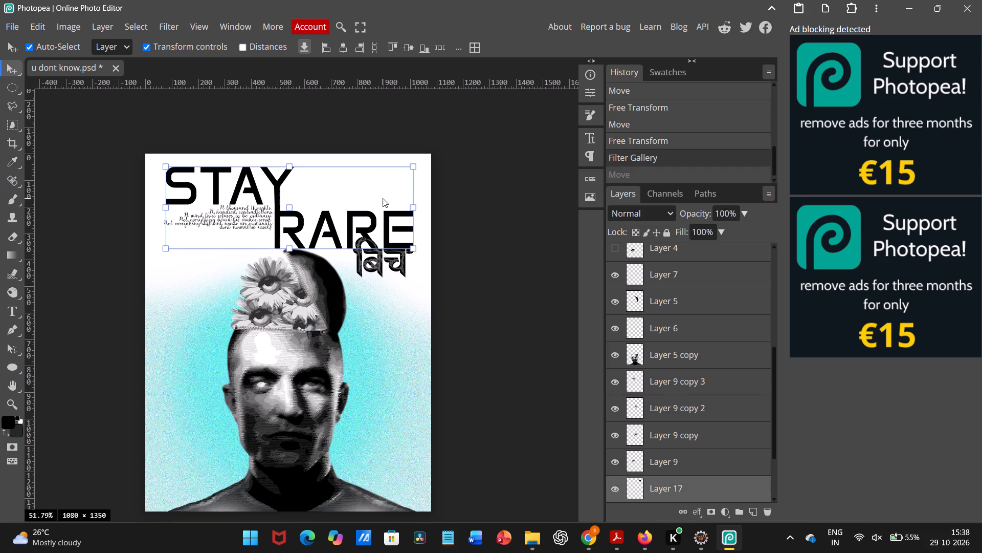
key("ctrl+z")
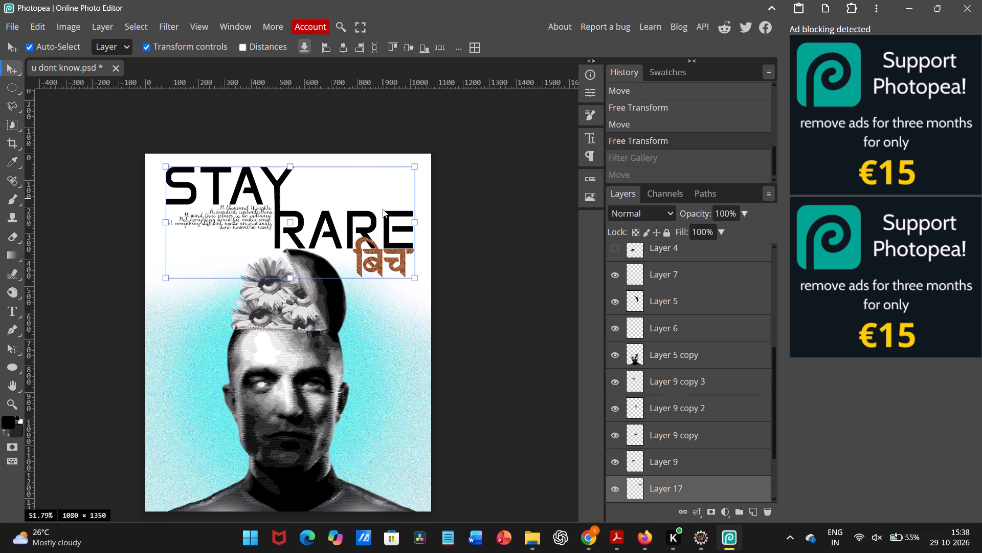
Move the brown Devanagari lettering down so it sits clear below the end of RARE, beside the head.
left_click(375, 252)
left_click(460, 256)
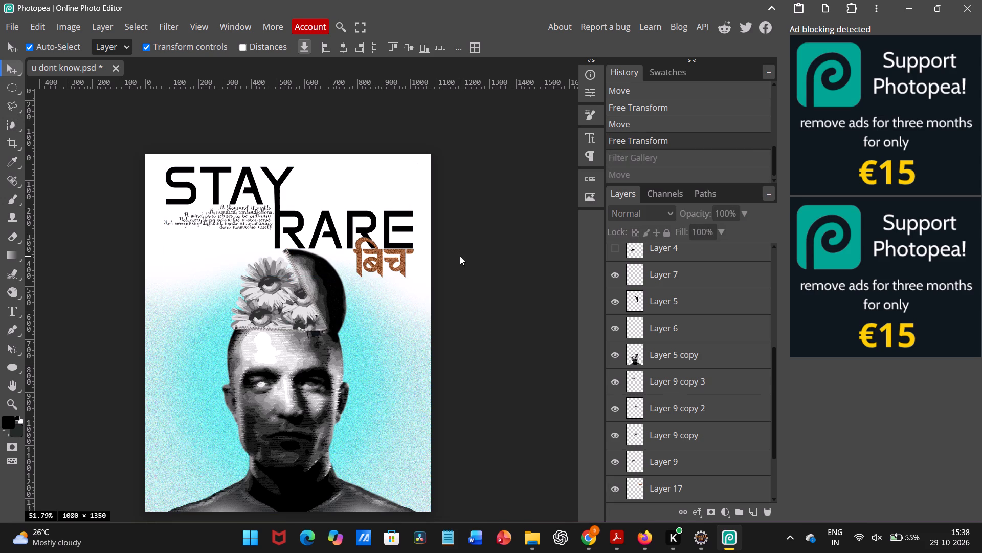
left_click(397, 257)
left_click(375, 263)
left_click(375, 263)
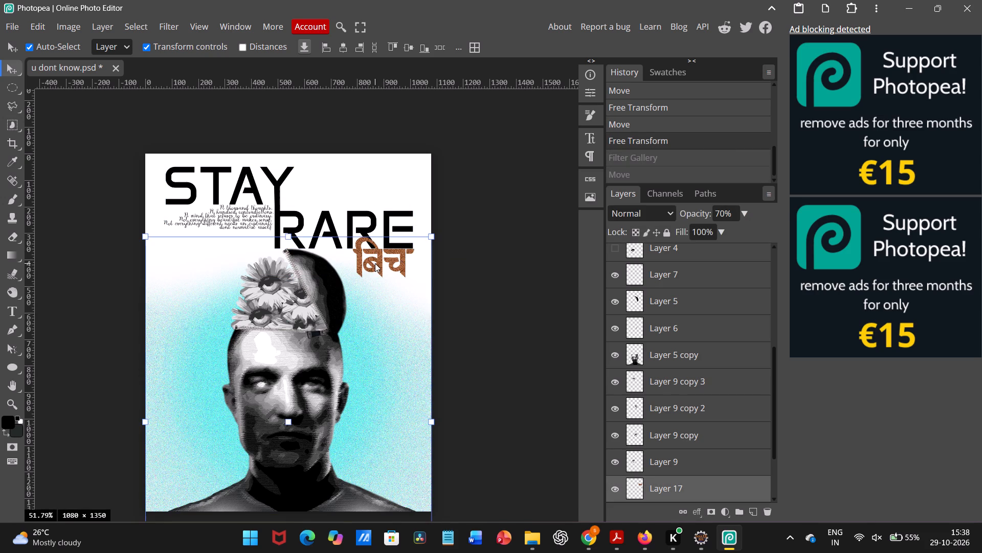
left_click(371, 272)
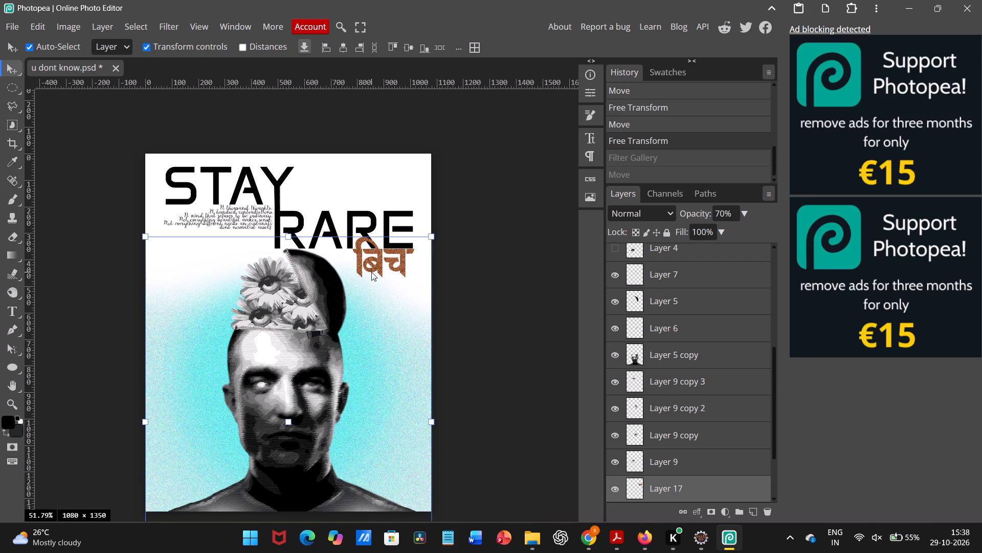
left_click(504, 278)
left_click(380, 267)
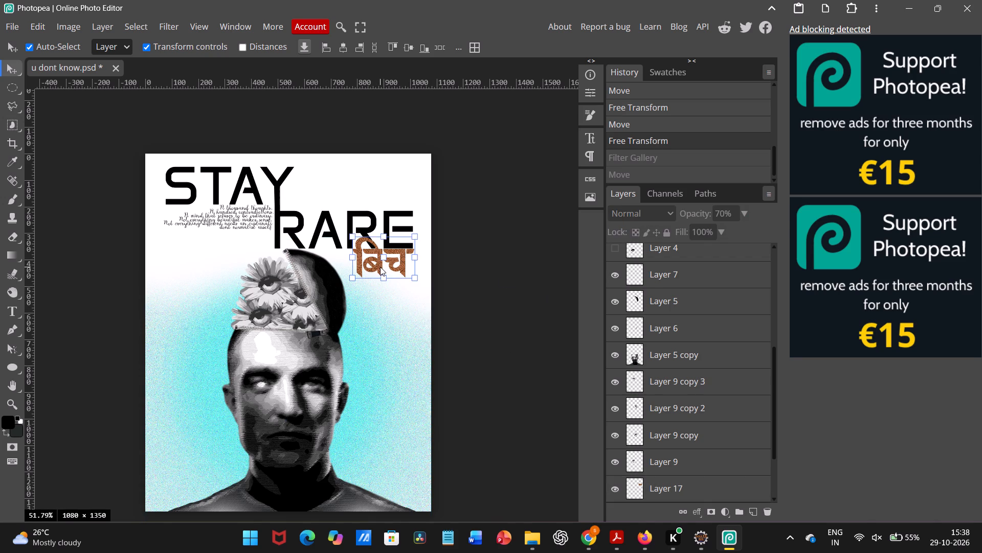
left_click_drag(380, 267, 382, 285)
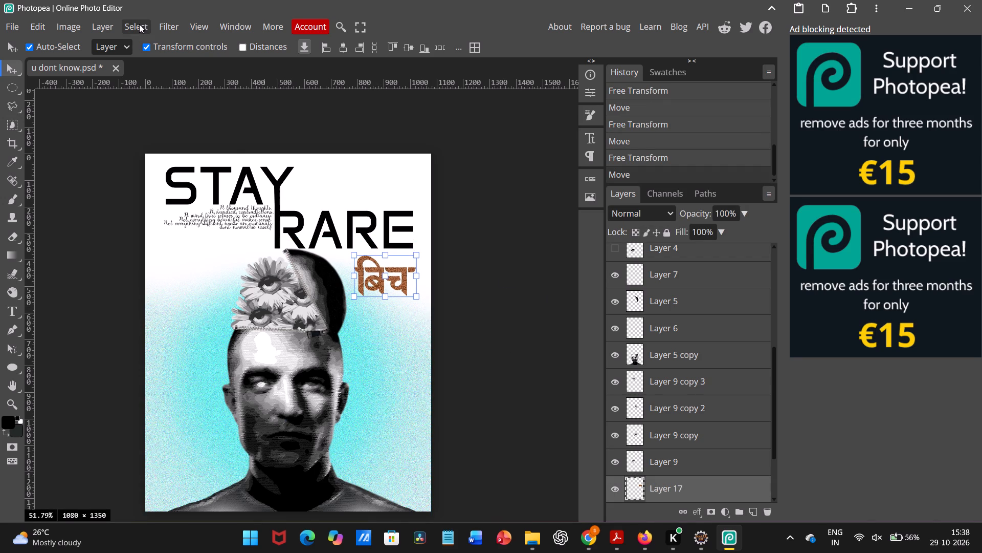
Apply the Colored Pencil effect from the Filter Gallery to the lettering with Stroke Width 4, Stroke Pressure 8 and Paper Brightness 25.
left_click(139, 25)
left_click(163, 20)
left_click(163, 24)
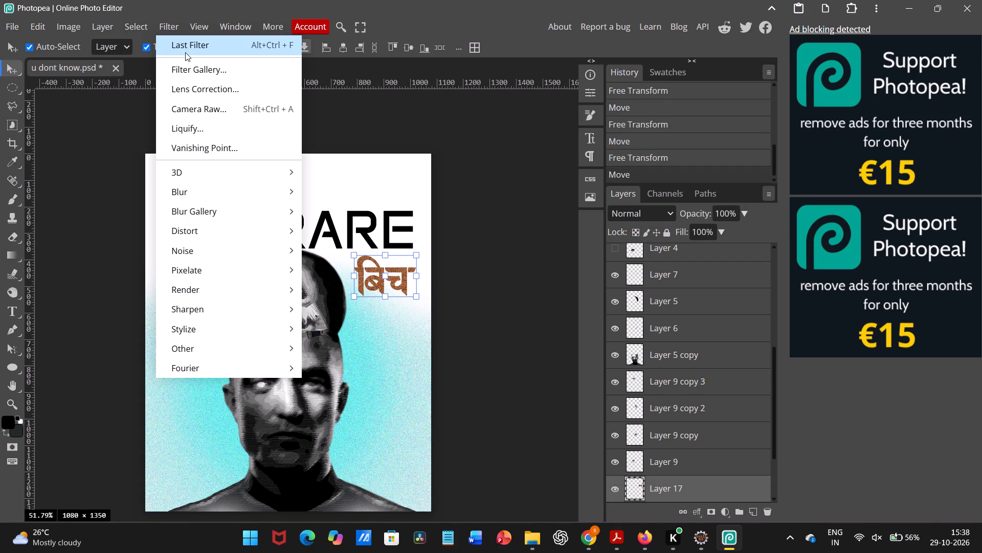
left_click(188, 59)
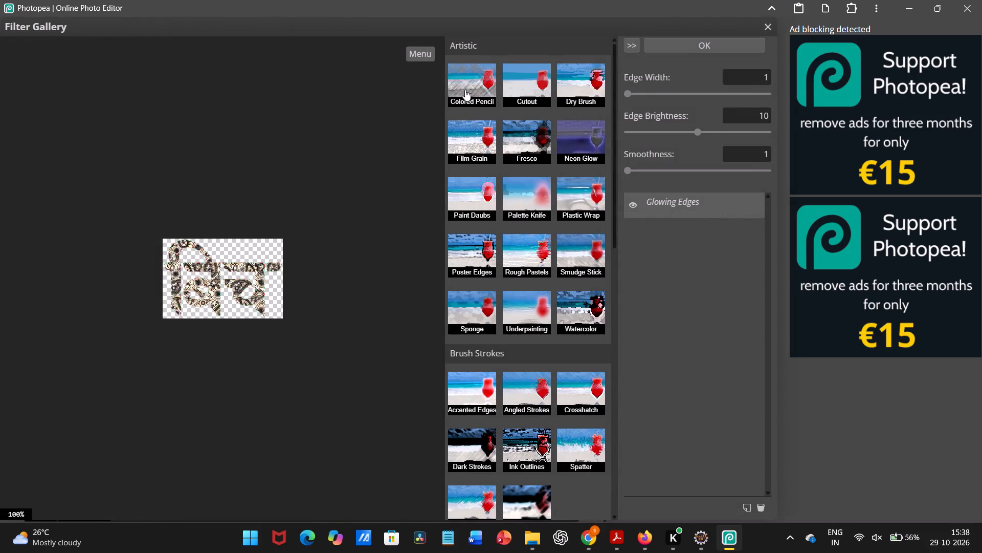
left_click(465, 88)
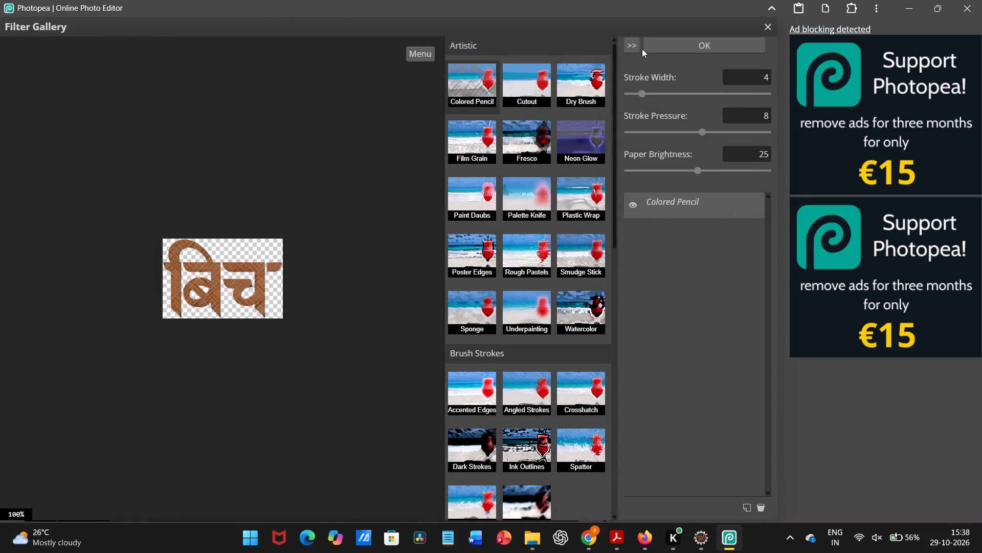
left_click(530, 294)
left_click(470, 85)
left_click(672, 45)
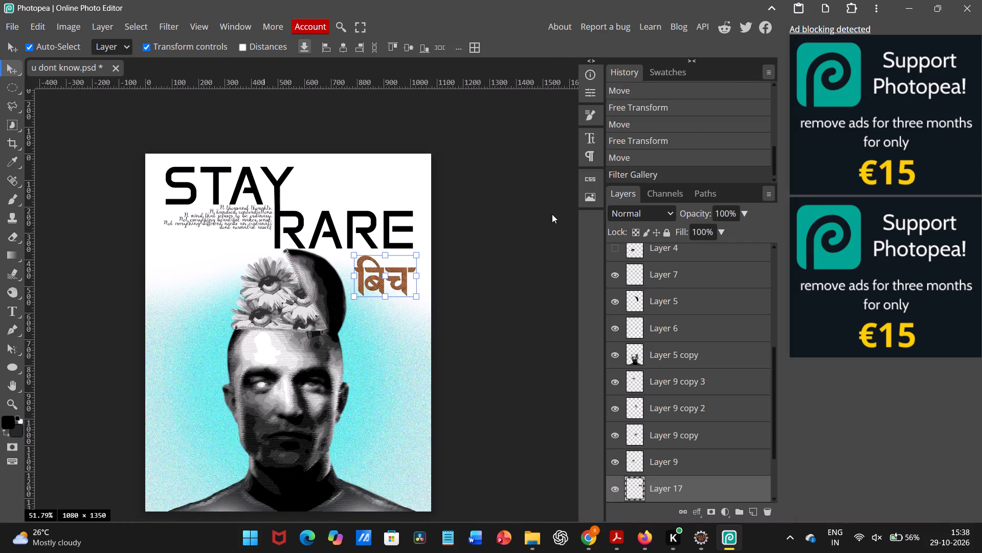
left_click(517, 243)
scroll(420, 289, "up", 1)
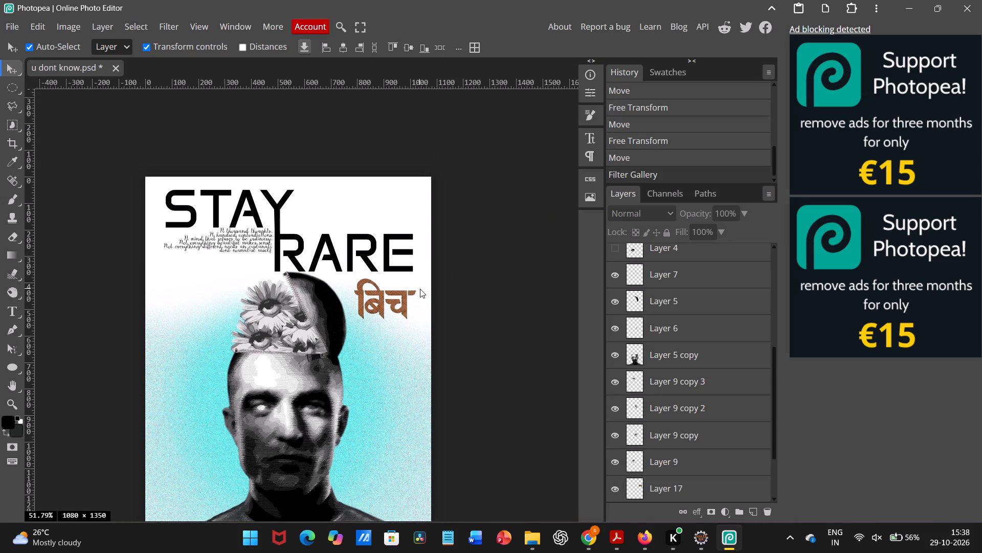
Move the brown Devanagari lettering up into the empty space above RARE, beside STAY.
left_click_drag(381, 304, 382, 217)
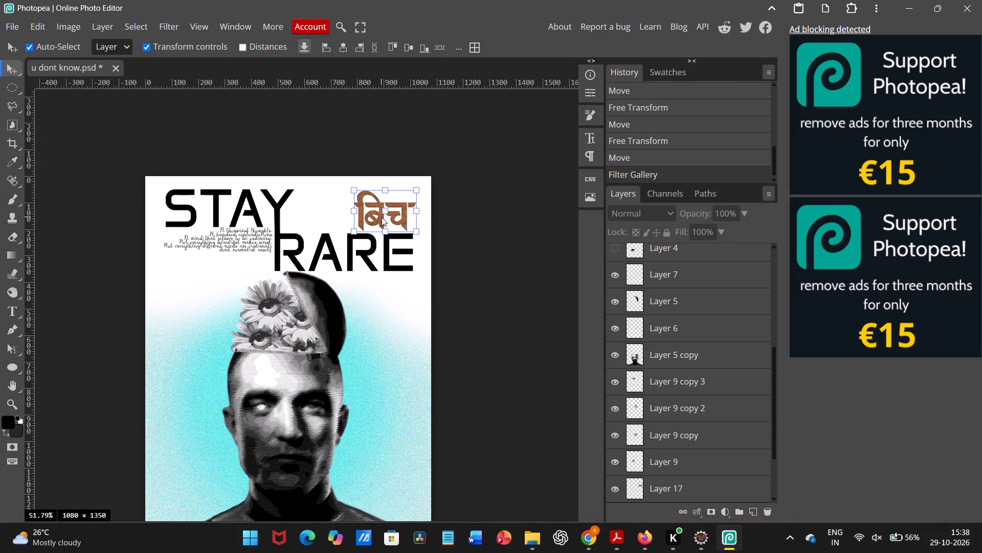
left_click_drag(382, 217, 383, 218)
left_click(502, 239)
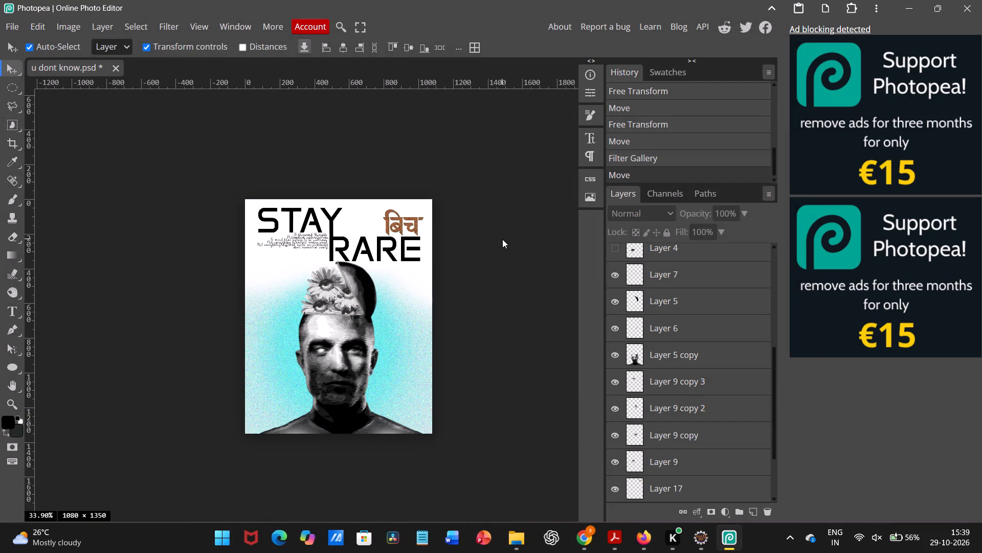
Examine the poster composition with the lettering above RARE, both close up and as a whole.
scroll(389, 273, "up", 1, "ctrl")
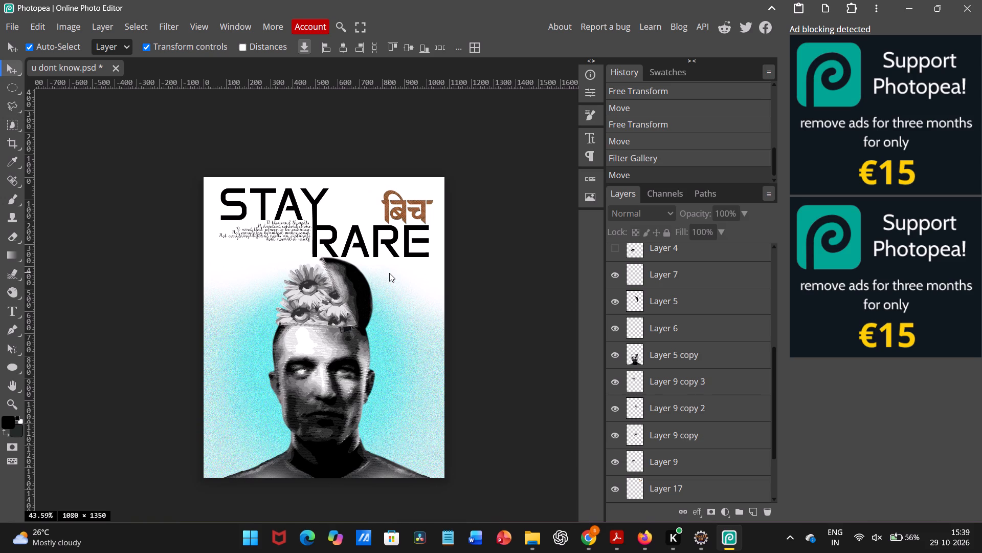
left_click(405, 203, "ctrl")
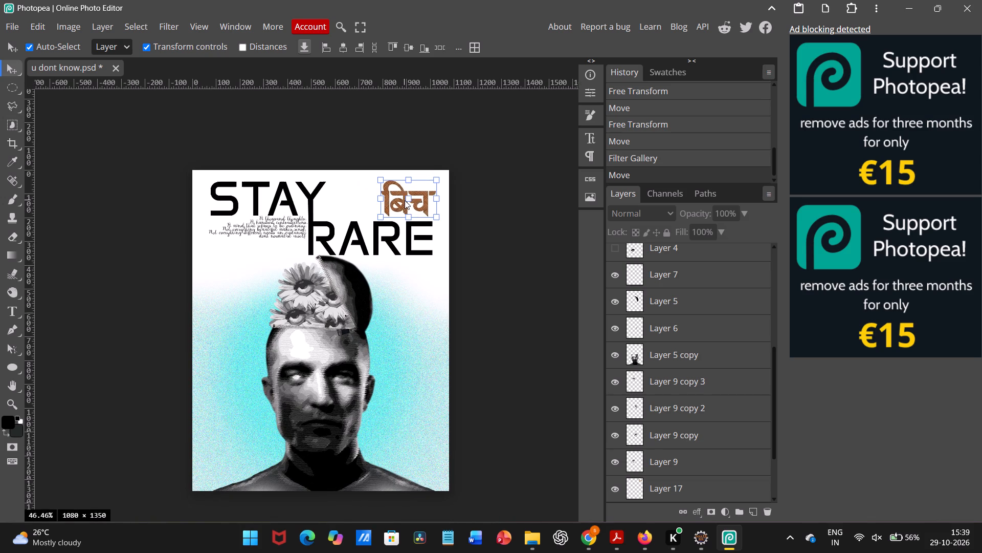
left_click(499, 237, "ctrl")
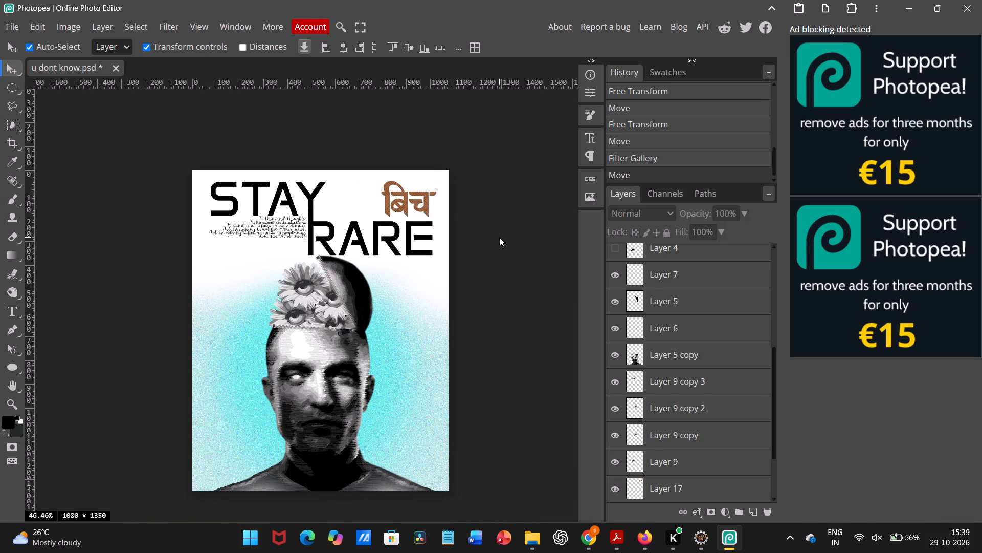
scroll(429, 254, "up", 1, "ctrl")
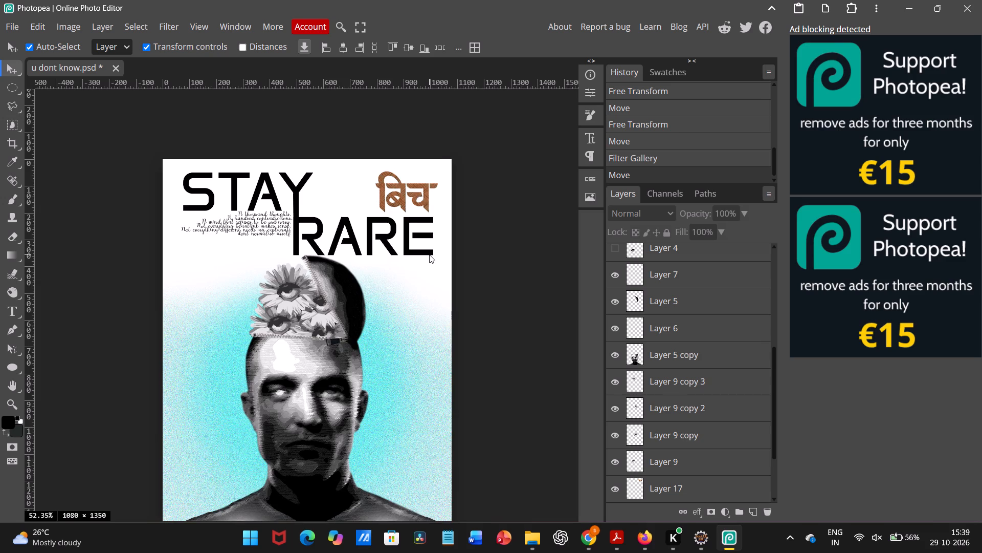
scroll(429, 254, "up", 1, "ctrl")
scroll(429, 254, "down", 1, "ctrl")
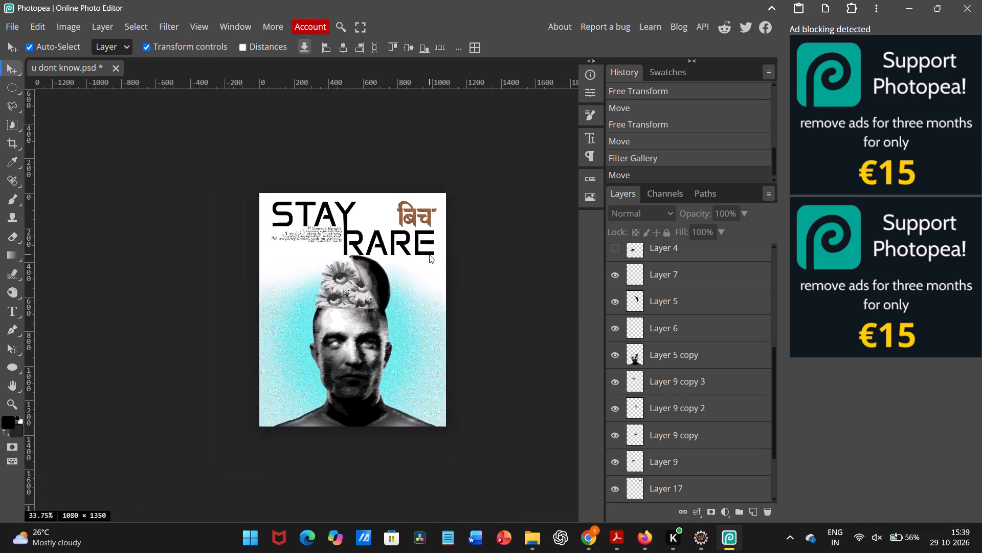
scroll(429, 254, "down", 1, "ctrl")
scroll(429, 254, "up", 1, "ctrl")
Move the brown Devanagari lettering back down to sit just beneath the end of RARE, beside the opened head.
left_click_drag(399, 185, 401, 192, "ctrl")
left_click(405, 196, "ctrl")
left_click(413, 201, "ctrl")
left_click(413, 201, "ctrl")
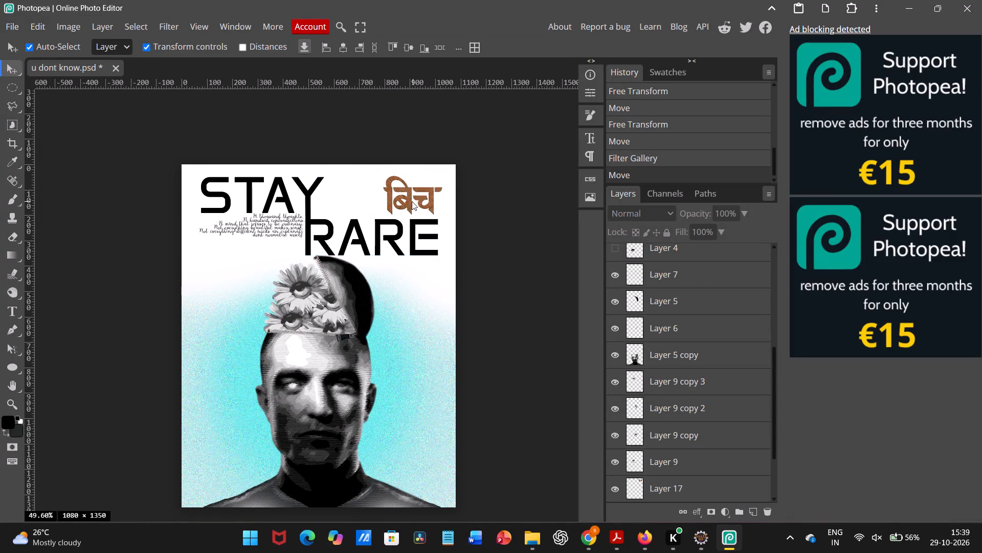
left_click(404, 203, "ctrl")
left_click_drag(404, 203, 405, 289, "ctrl")
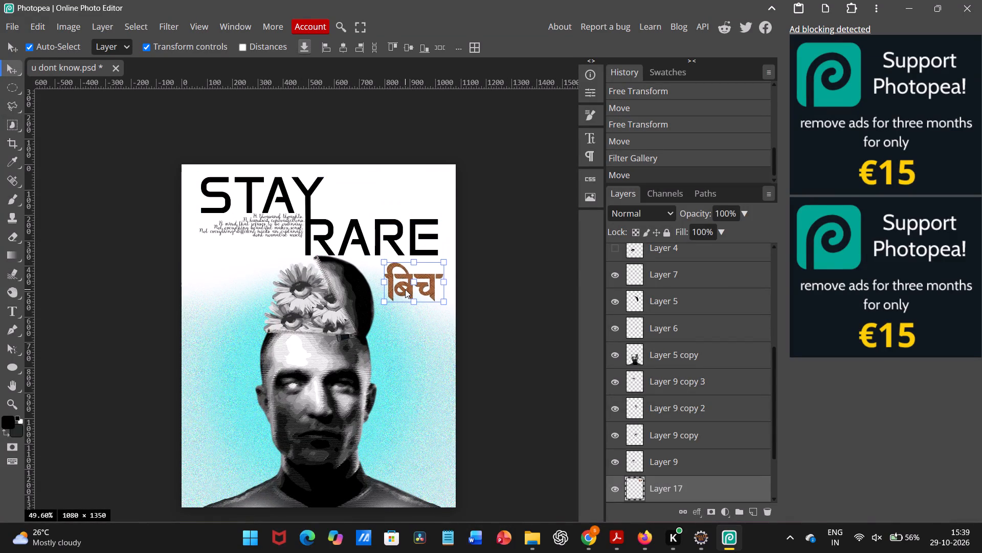
left_click_drag(405, 289, 403, 285, "ctrl")
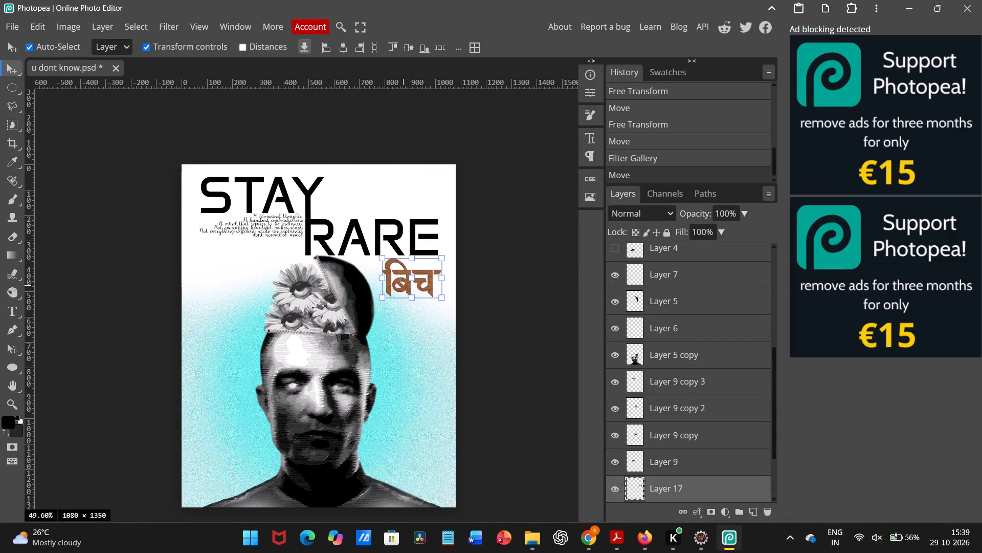
left_click(551, 254, "ctrl")
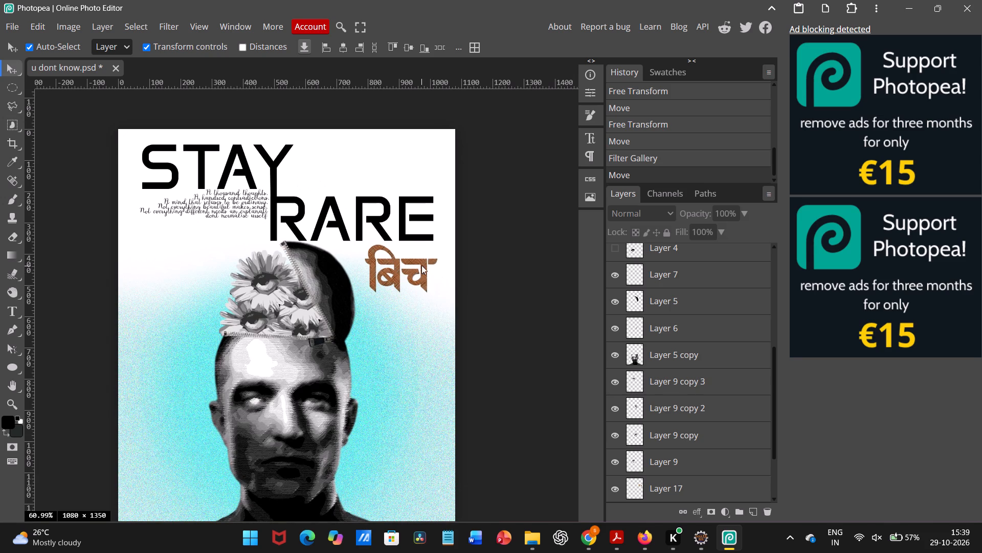
left_click_drag(420, 264, 415, 263, "ctrl")
left_click(489, 273, "ctrl")
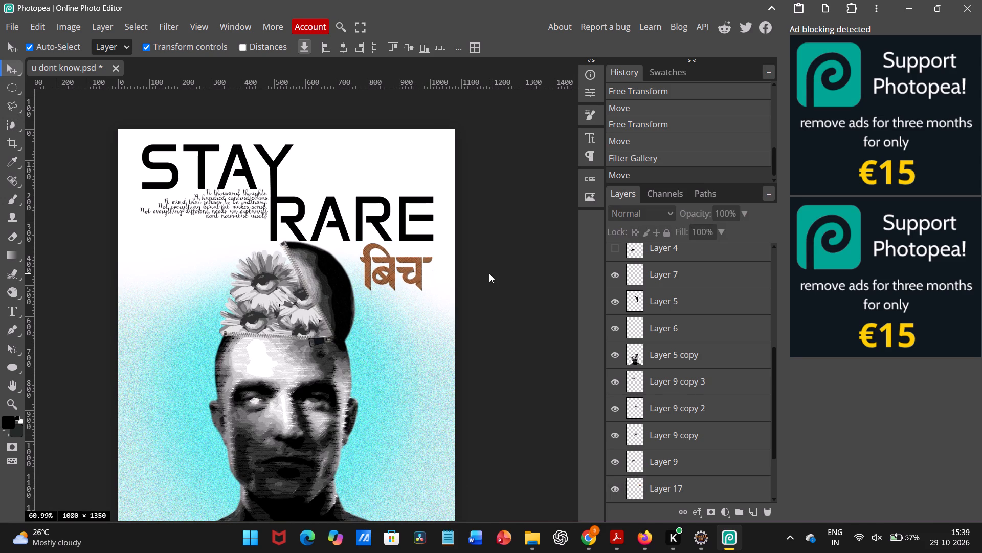